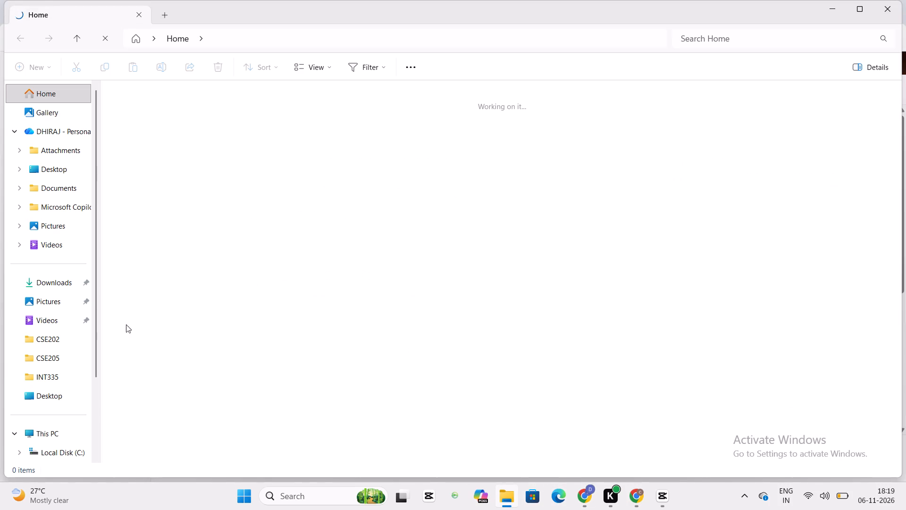
left_click(31, 287)
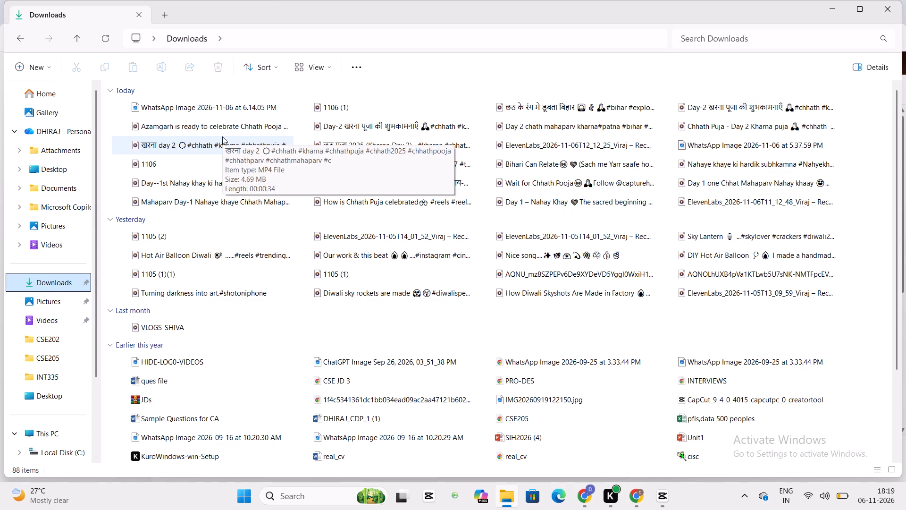
left_click(336, 111)
left_click(159, 68)
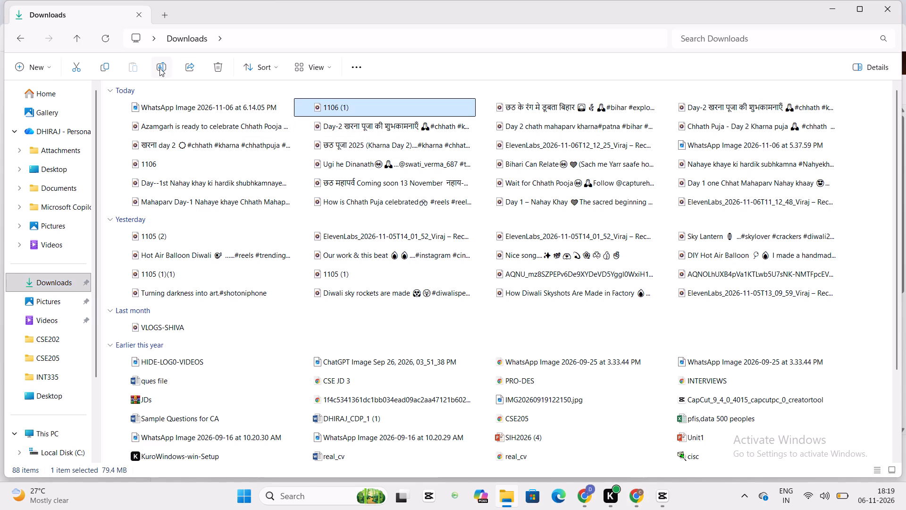
key("BackSpace")
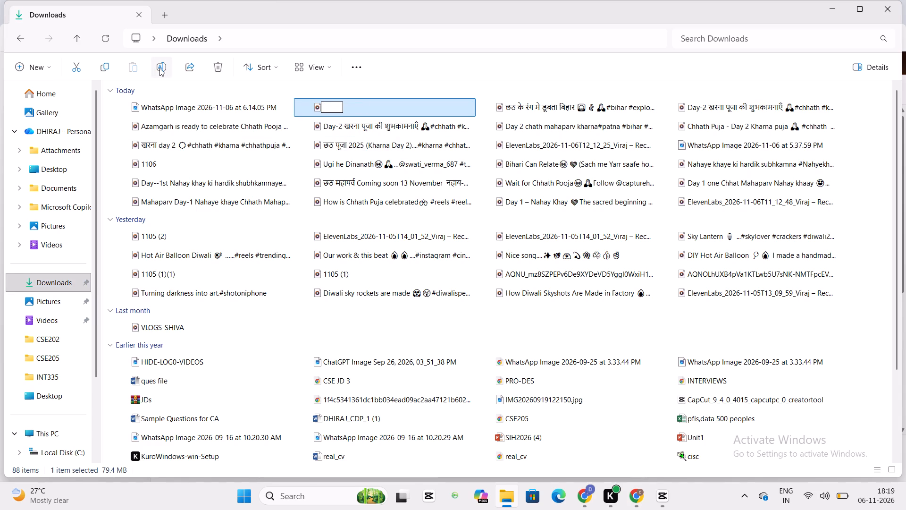
type("day-2")
type("-chath")
key("Return")
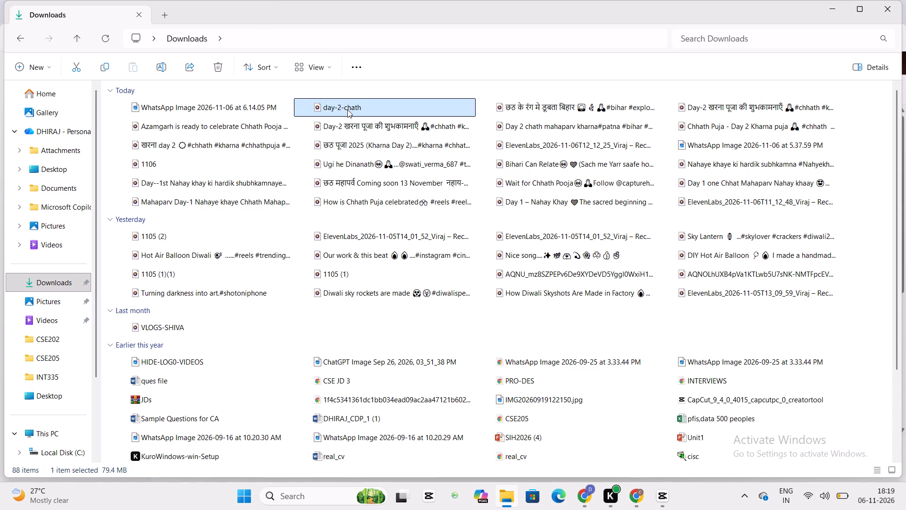
Preview the video 1106 in Downloads and rename it as day-1-chath.
double_click(213, 164)
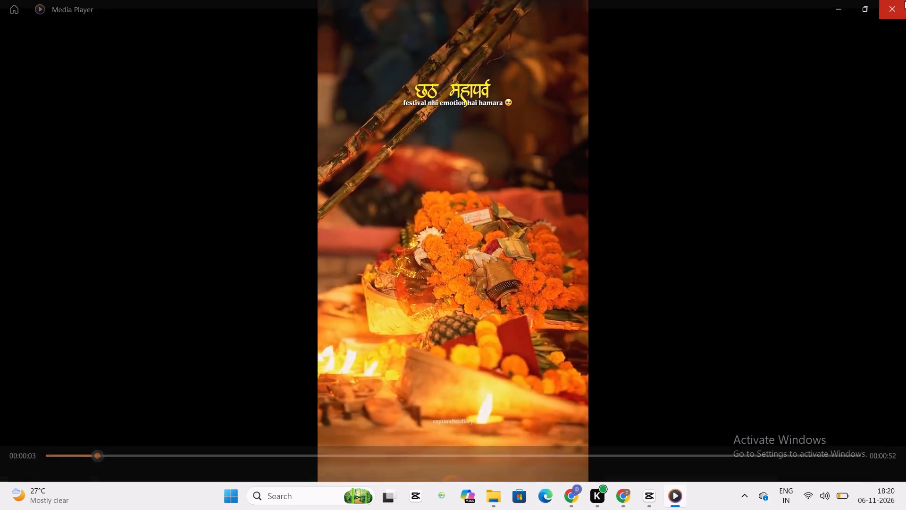
left_click(905, 1)
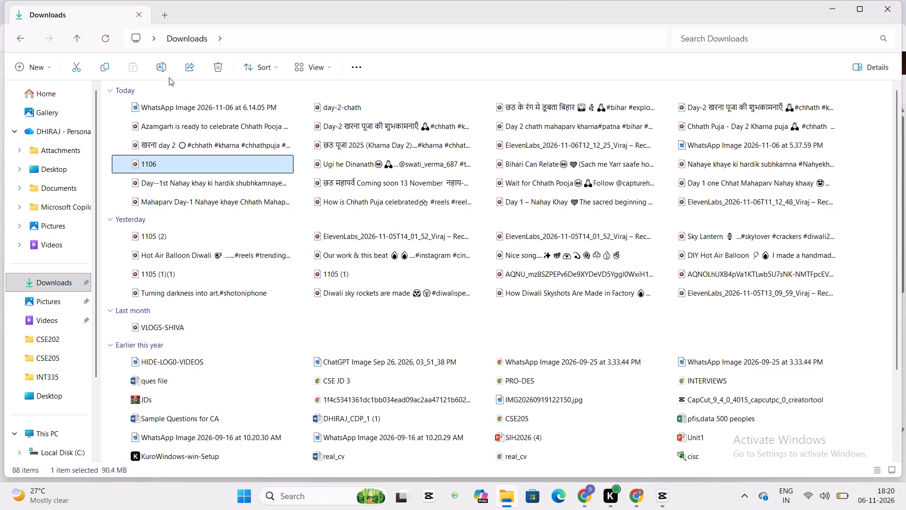
left_click(164, 75)
key("BackSpace")
type("day-1-")
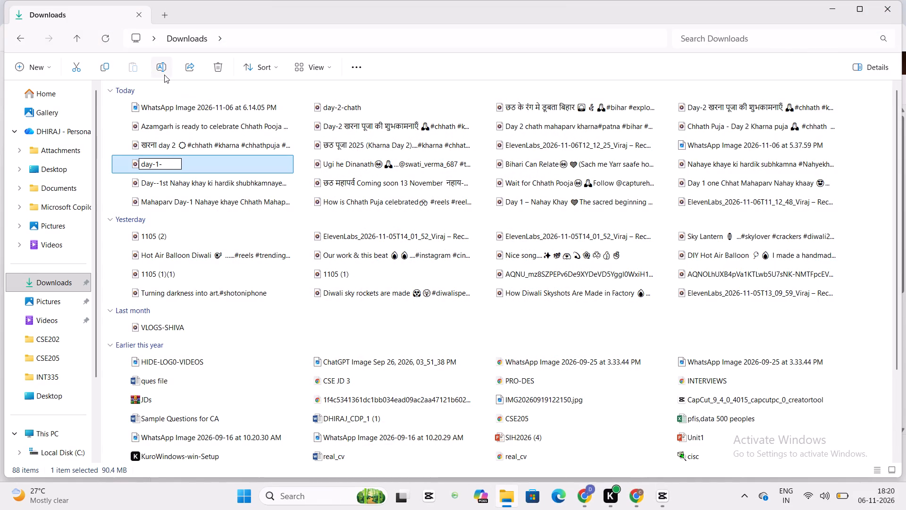
type("chath")
key("Return")
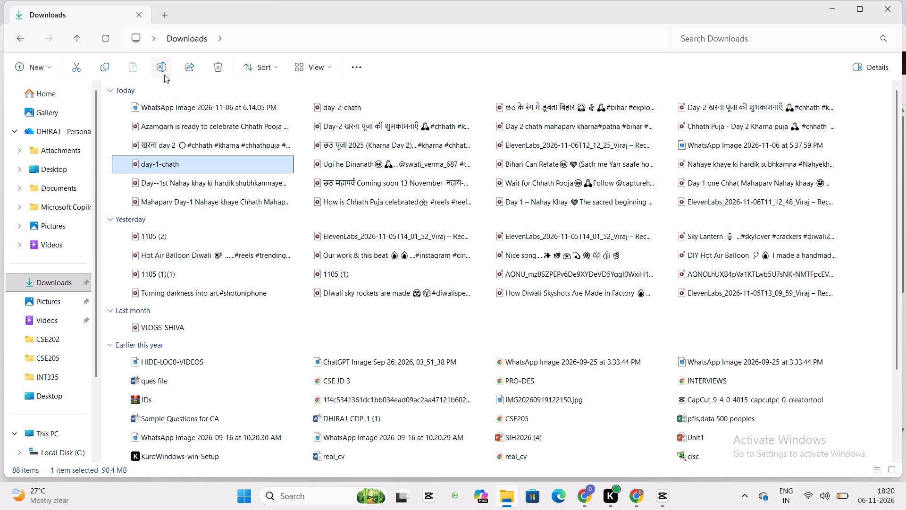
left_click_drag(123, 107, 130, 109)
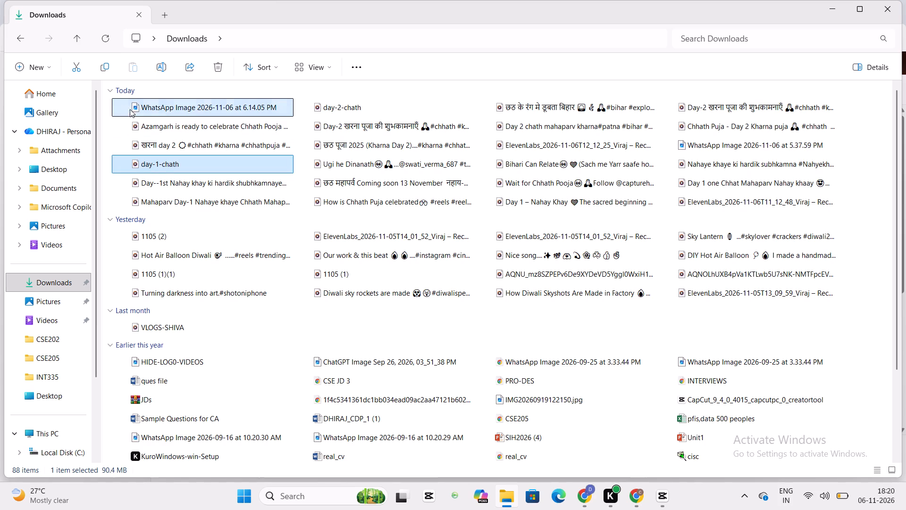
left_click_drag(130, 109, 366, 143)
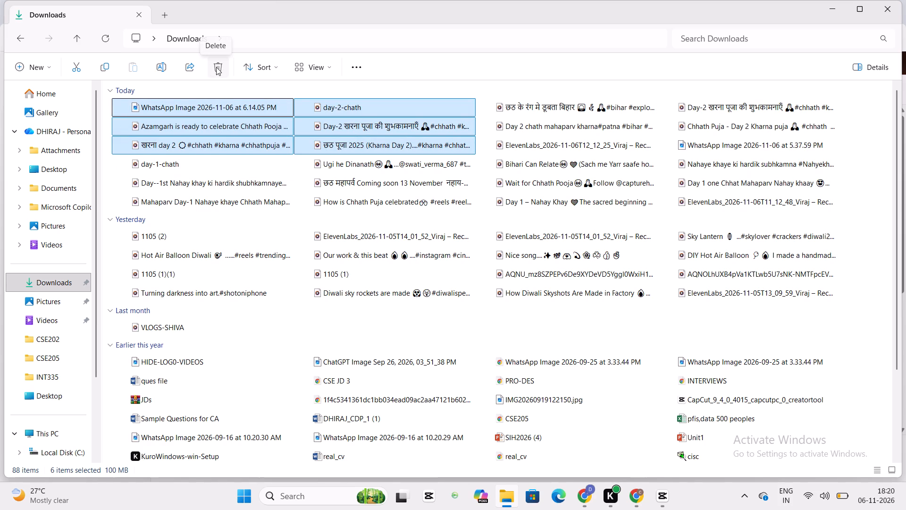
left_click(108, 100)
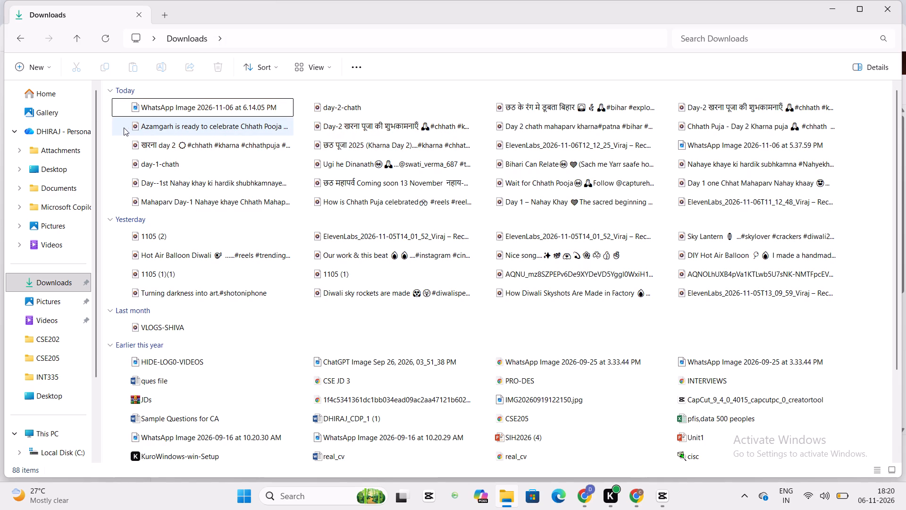
Delete the Azamgarh, Day-2 खरना पूजा, Day 2 chath mahaparv and Chhath Puja - Day 2 videos from today's downloads, skipping the file in use.
left_click_drag(120, 127, 554, 140)
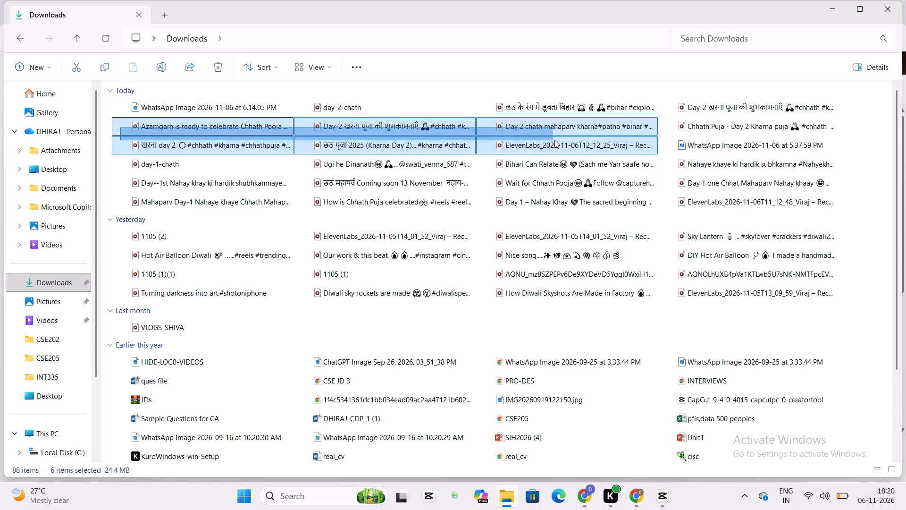
left_click_drag(554, 140, 726, 135)
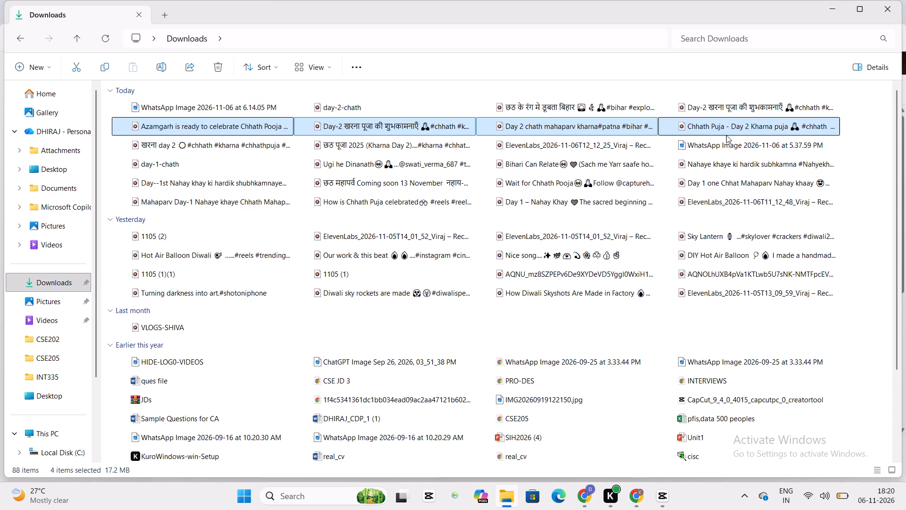
left_click(221, 75)
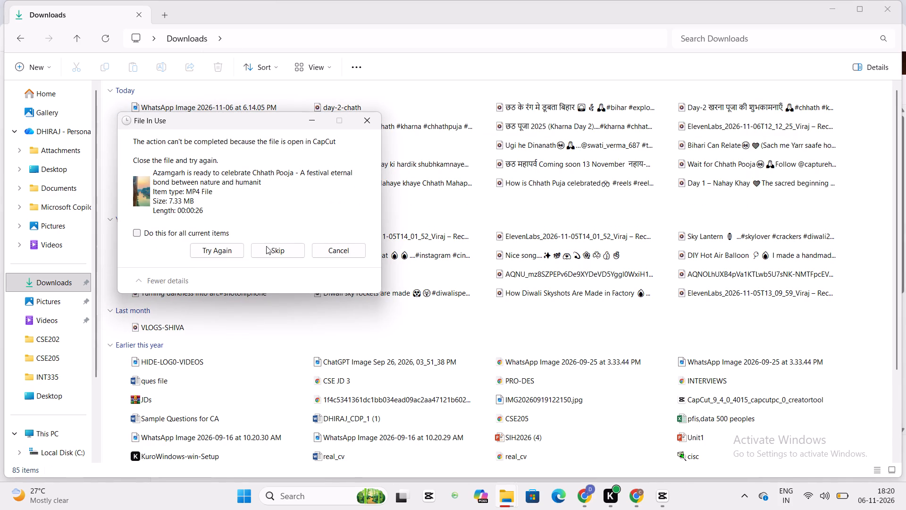
left_click(279, 247)
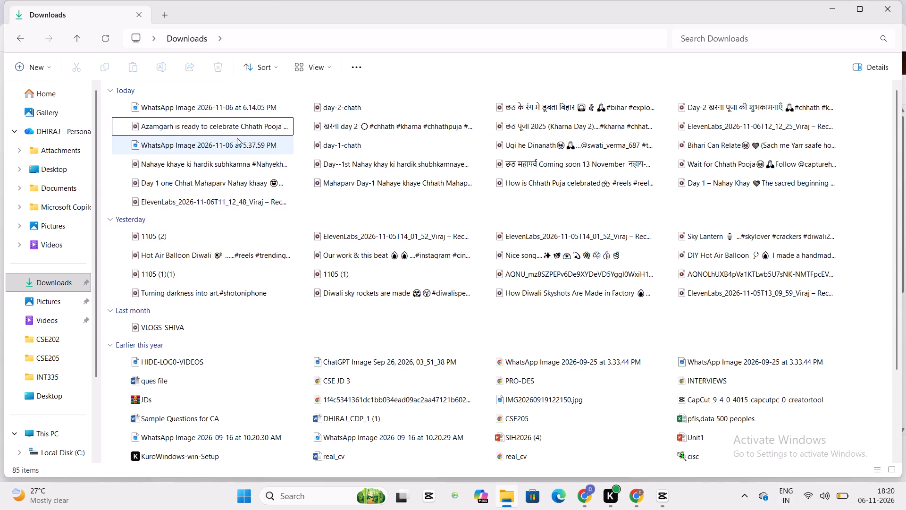
Delete today's Azamgarh, खरना day 2, छठ पूजा 2025 (Kharna Day 2) and ElevenLabs_2026-11-06T12_12_25 files, skipping the file in use.
left_click(123, 110)
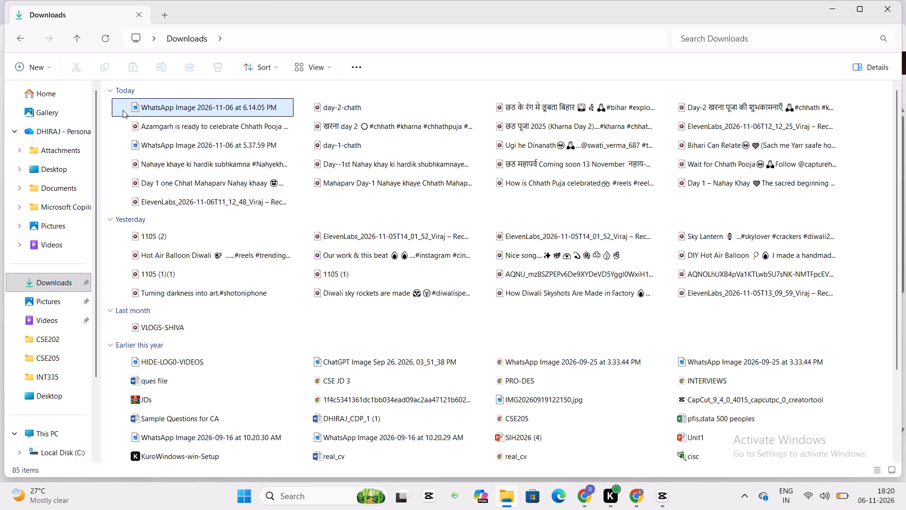
left_click_drag(117, 126, 383, 135)
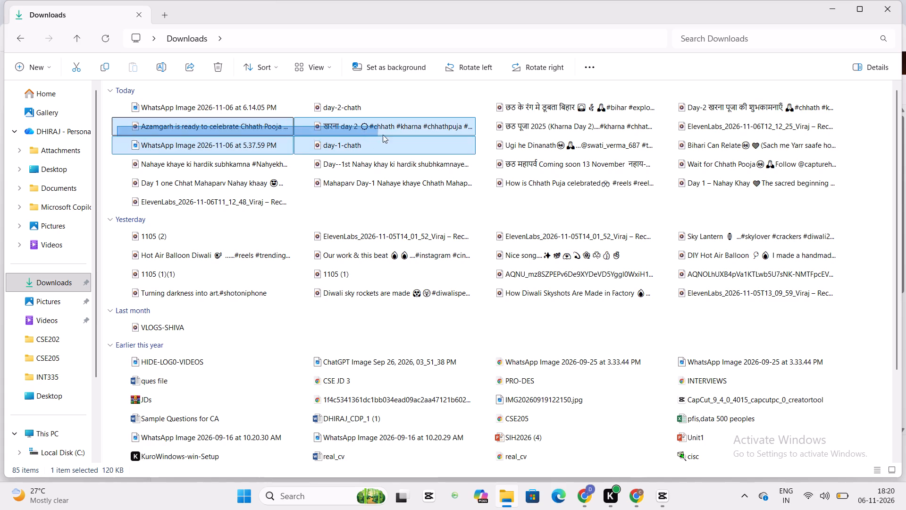
left_click_drag(383, 135, 555, 123)
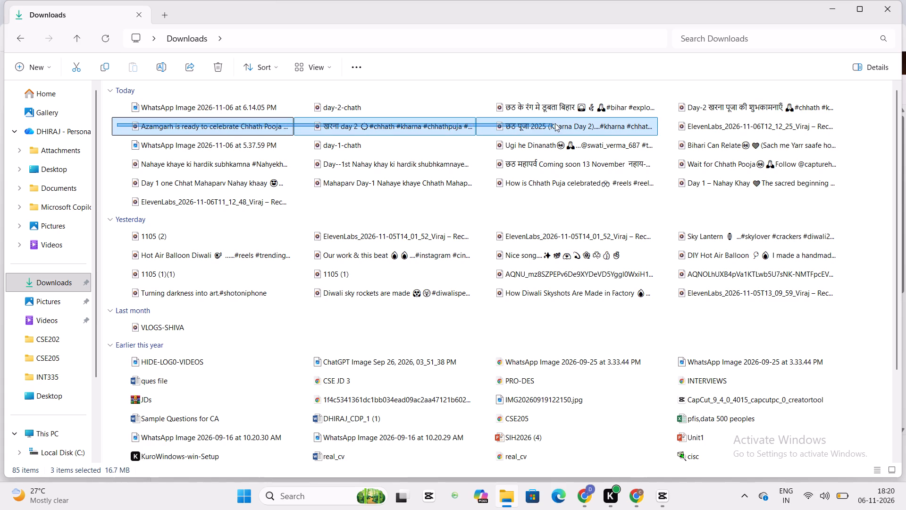
left_click_drag(555, 123, 732, 125)
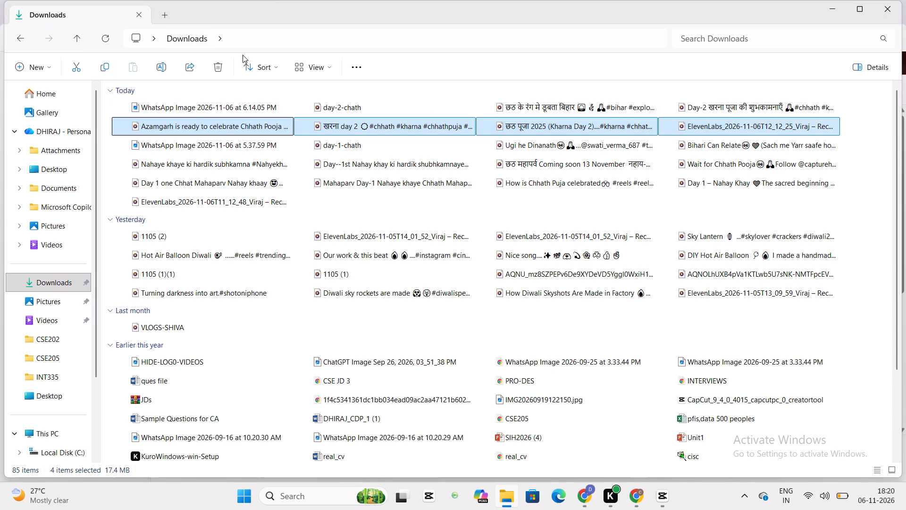
left_click(219, 68)
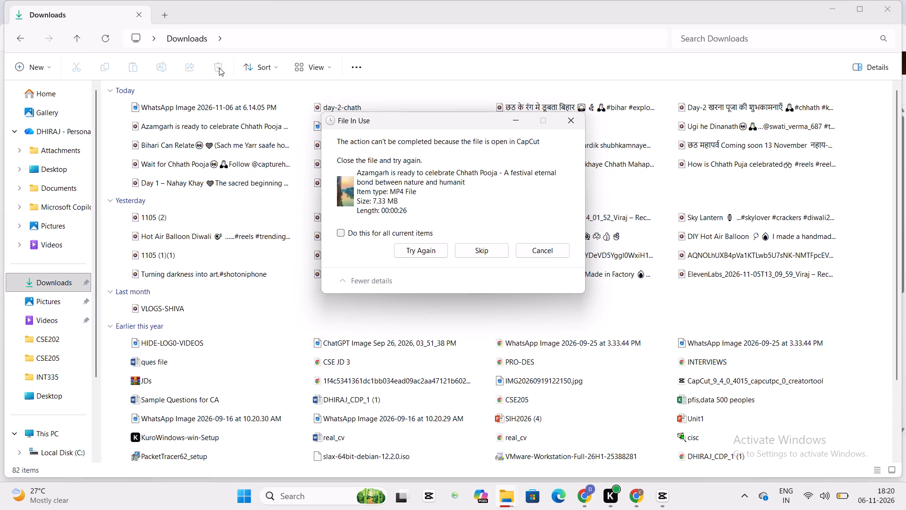
left_click(470, 251)
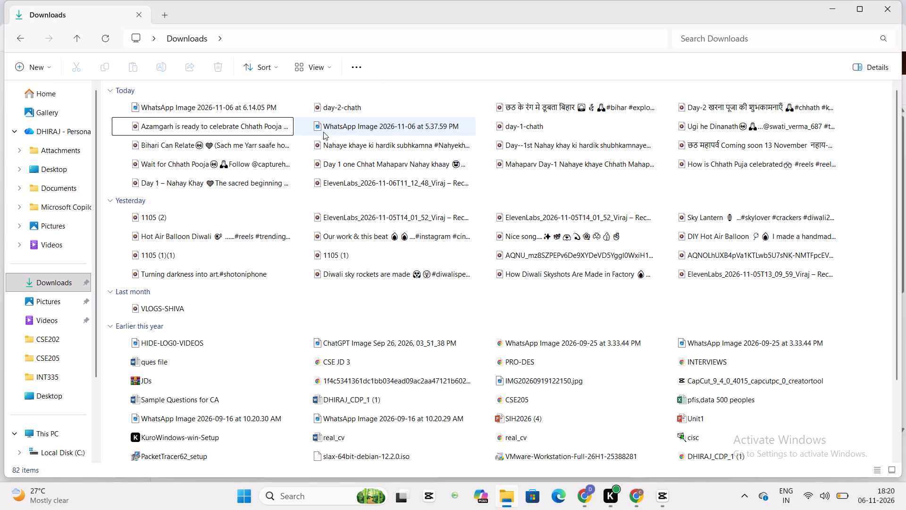
Delete today's ten used files from the Bihari Can Relate video through the ElevenLabs_2026-11-06T11_12_48 file.
left_click_drag(122, 146, 543, 186)
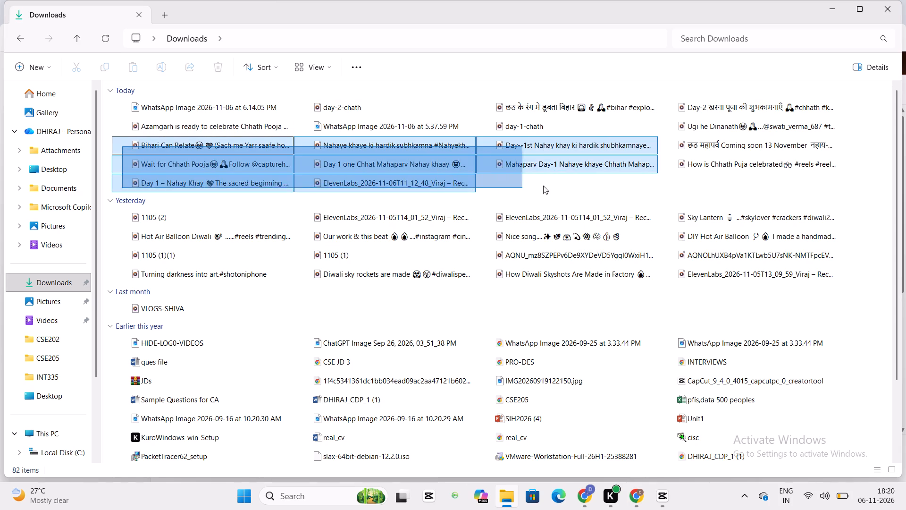
left_click_drag(543, 186, 656, 183)
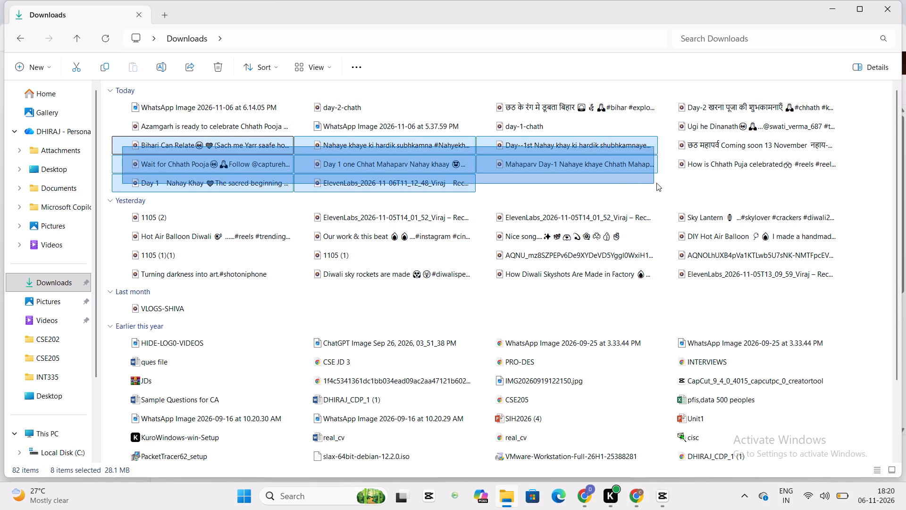
left_click_drag(656, 183, 763, 192)
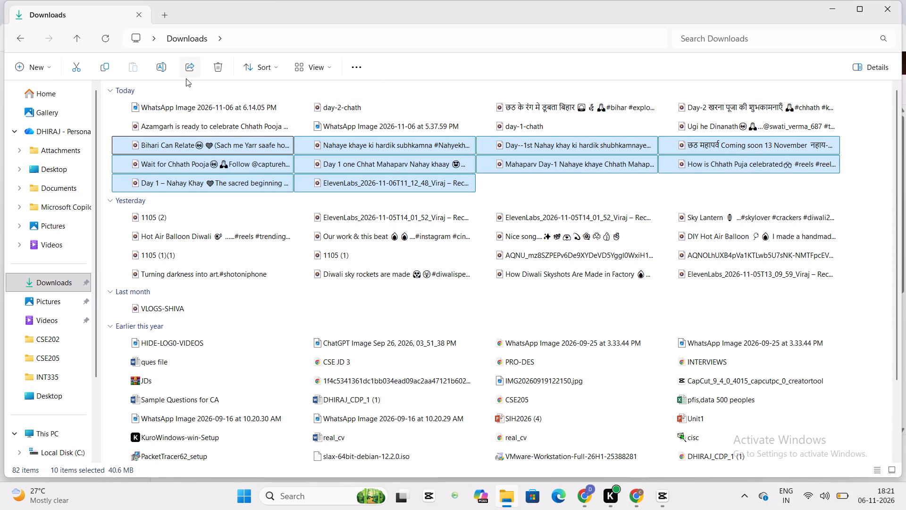
left_click(215, 68)
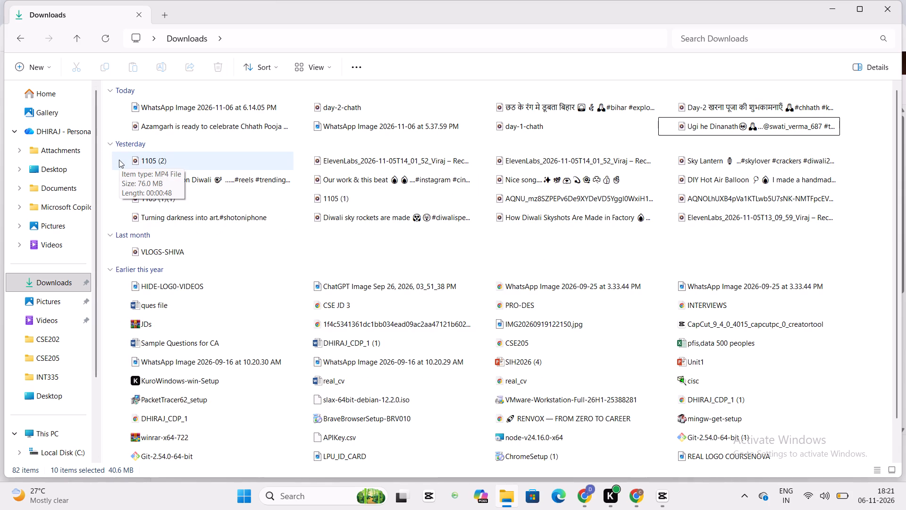
Delete all the files grouped under Yesterday in Downloads.
left_click_drag(119, 160, 517, 212)
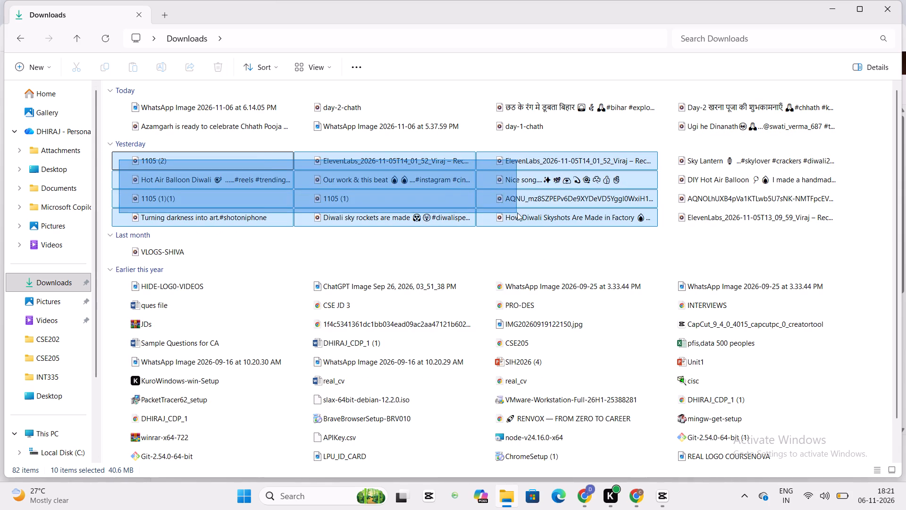
left_click_drag(517, 212, 705, 214)
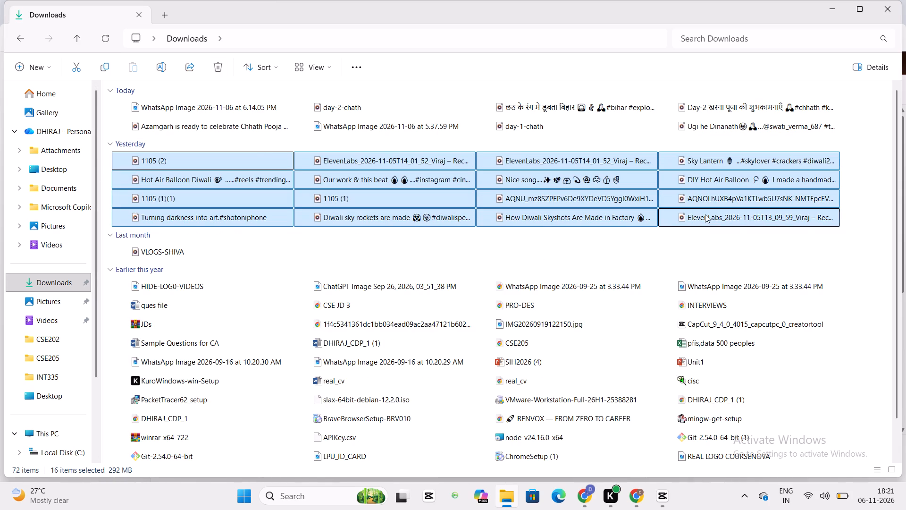
left_click(221, 65)
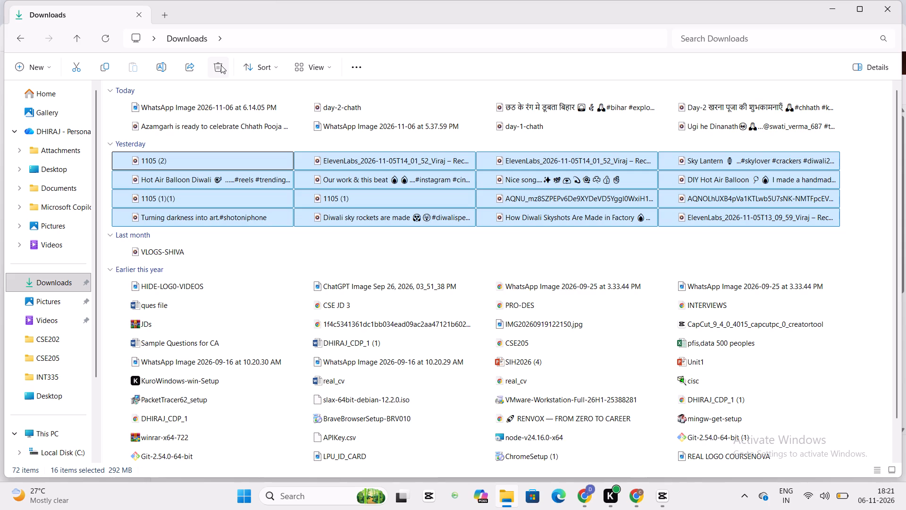
scroll(260, 180, "up", 3)
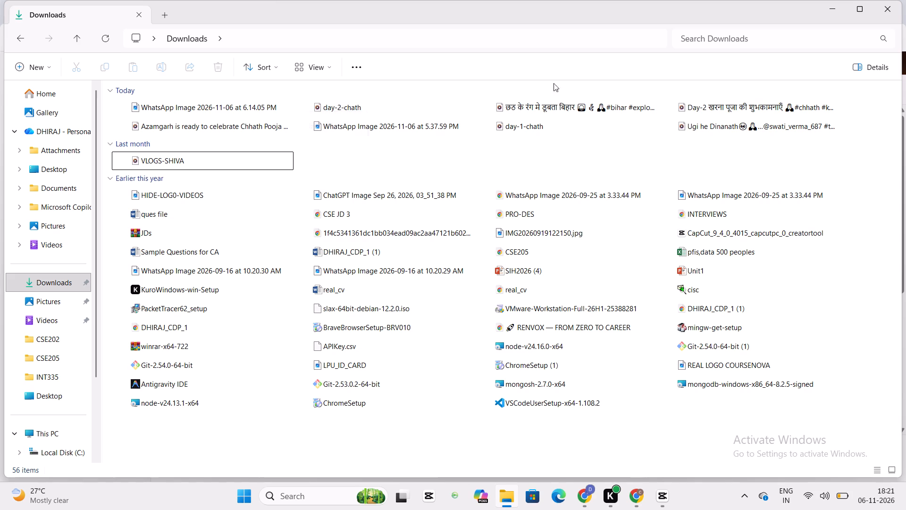
Delete the छठ के रंग मे डूबता बिहार video, today's two WhatsApp images and the Day-2 खरना पूजा video from Downloads.
left_click(540, 101)
left_click(221, 66)
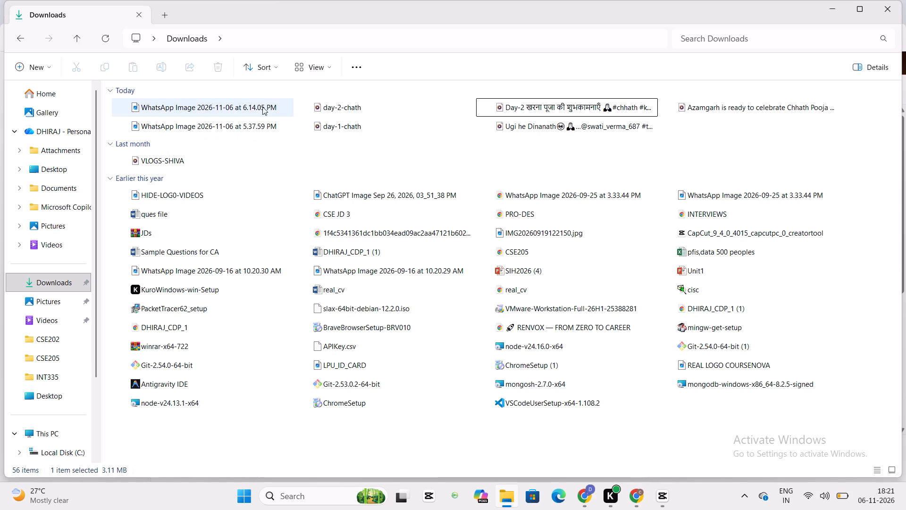
left_click_drag(119, 105, 146, 128)
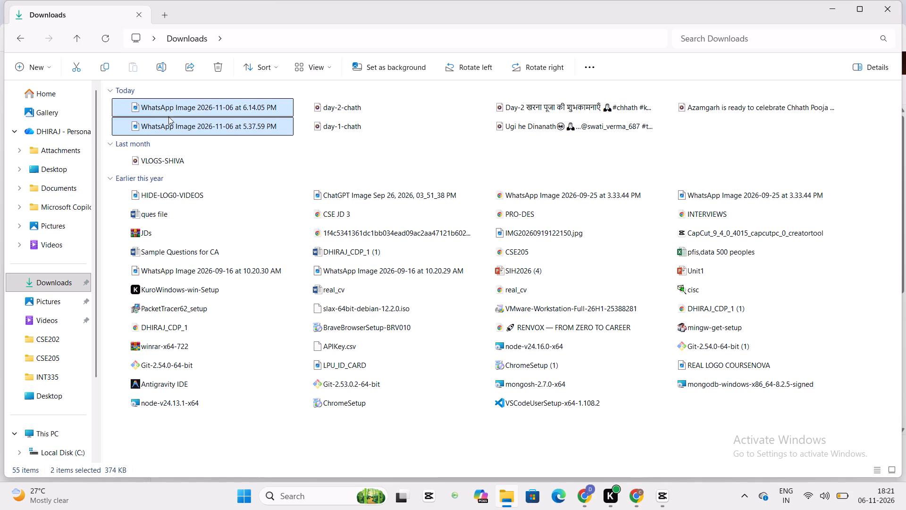
left_click(218, 69)
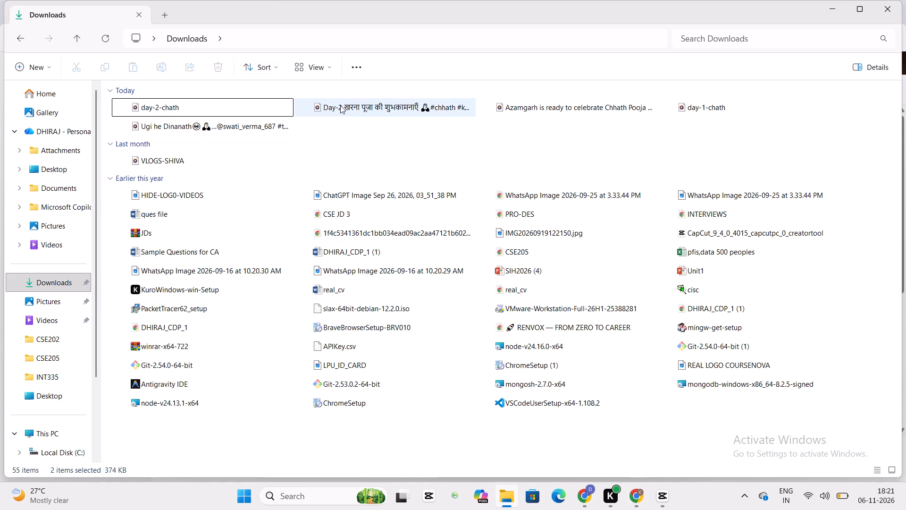
left_click(343, 106)
left_click(213, 68)
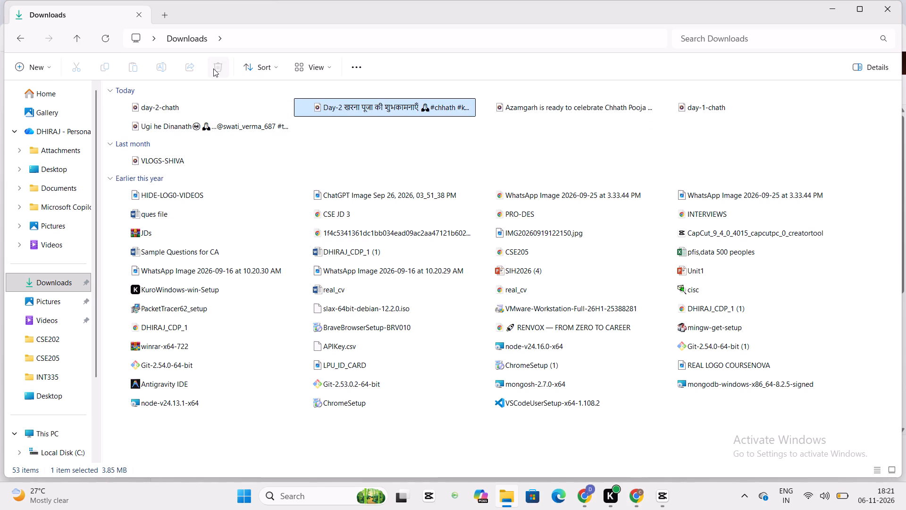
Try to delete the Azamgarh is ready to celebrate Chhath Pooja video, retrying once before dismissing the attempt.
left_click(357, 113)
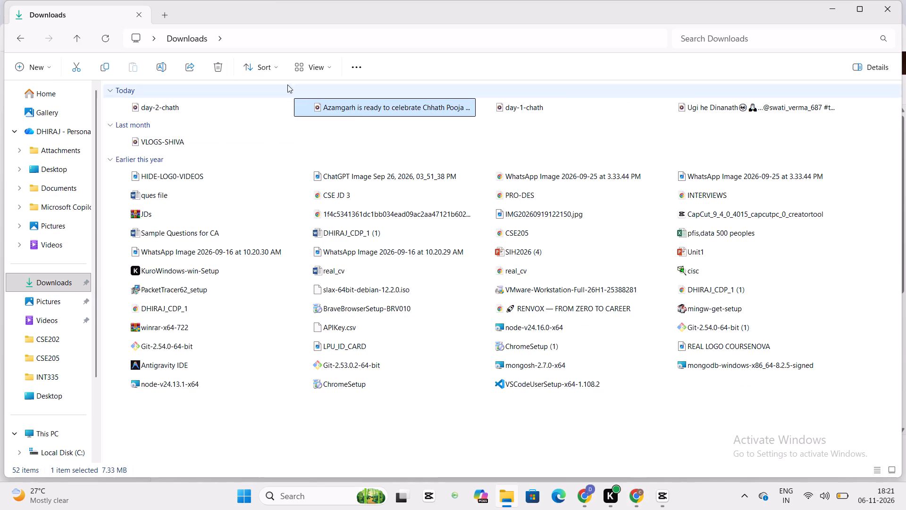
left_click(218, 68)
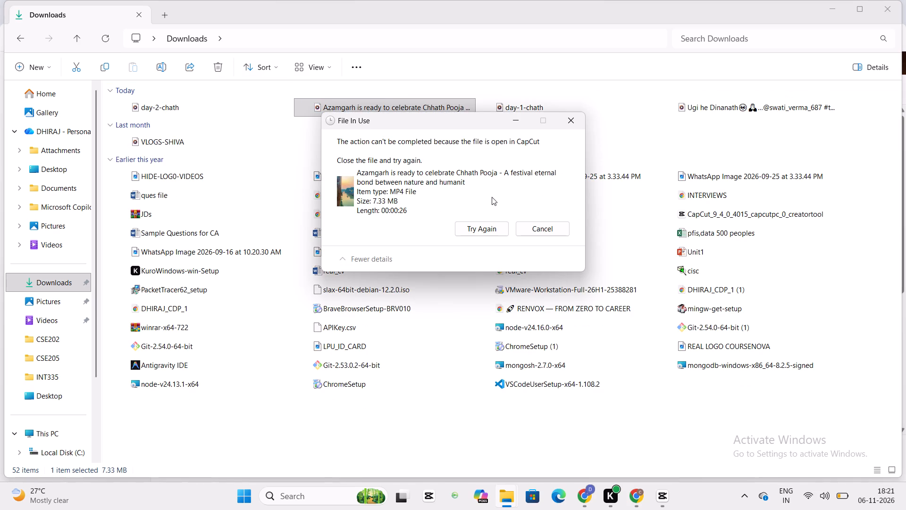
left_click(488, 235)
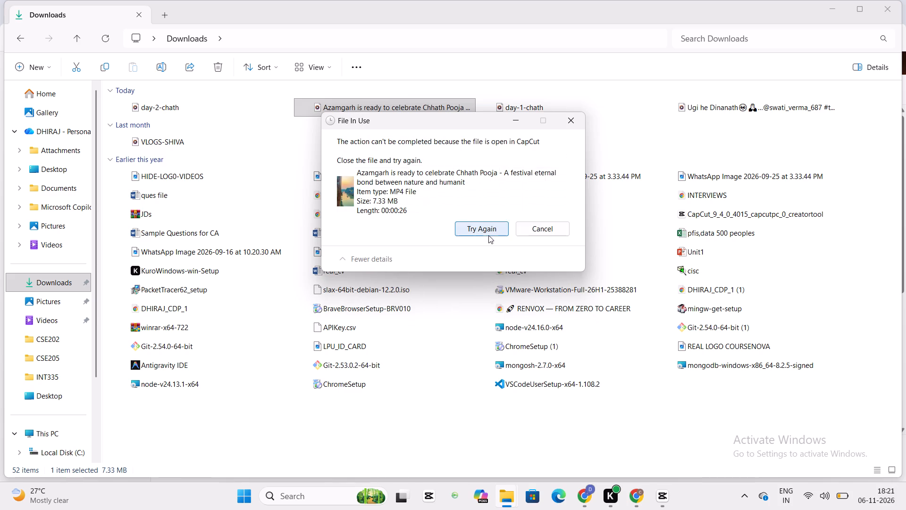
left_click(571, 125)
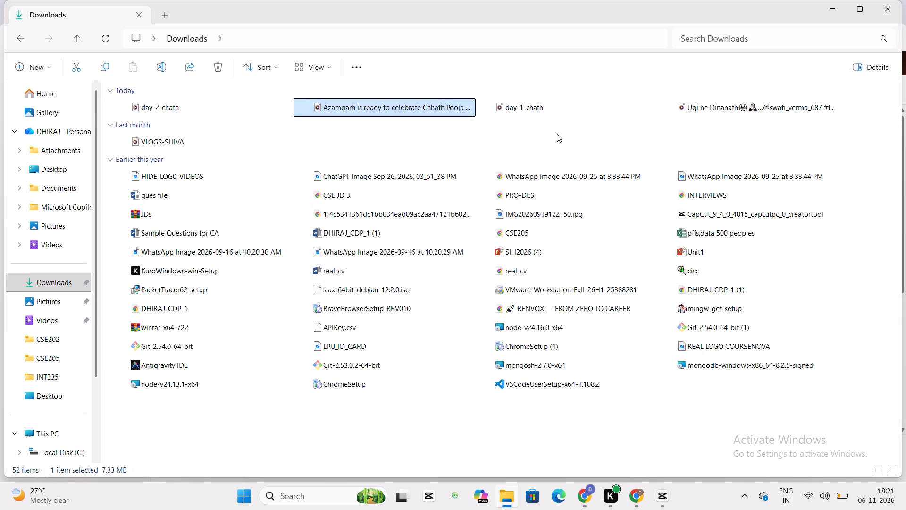
Delete the Ugi he Dinanath video from today's downloads.
left_click(694, 107)
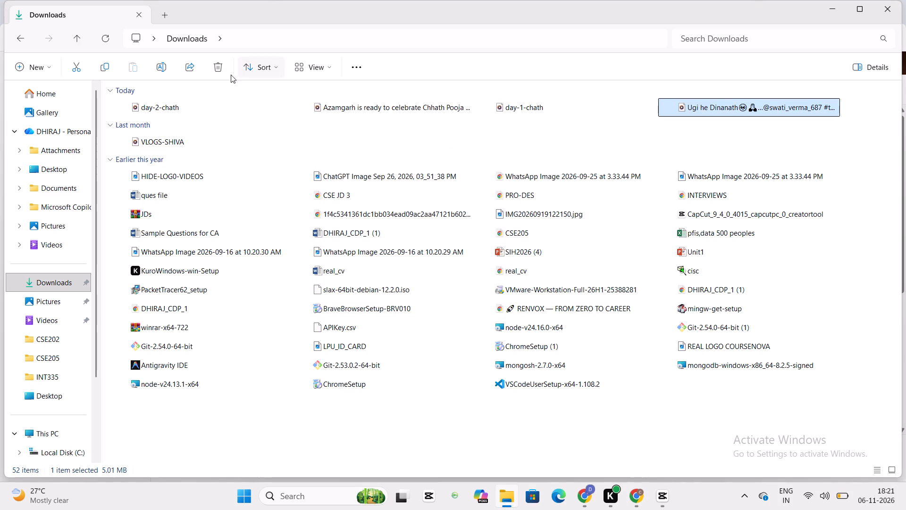
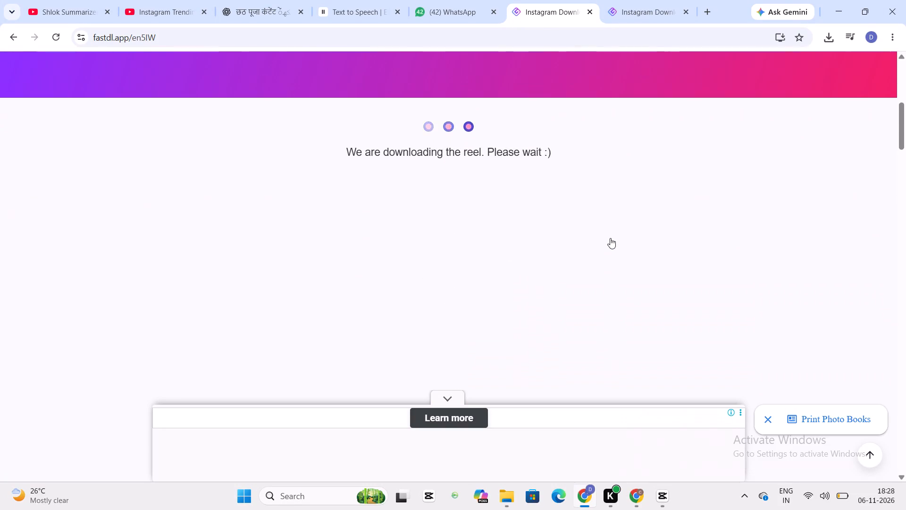
Find the fetched Third Day of Chaiti Chhath Puja reel on the fastdl.app results page.
scroll(610, 238, "down", 3)
scroll(610, 238, "up", 1)
scroll(610, 238, "down", 2)
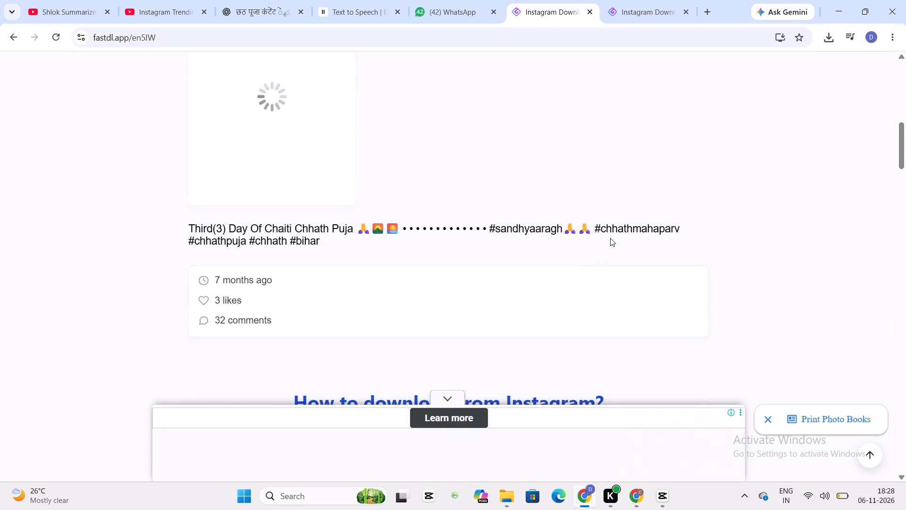
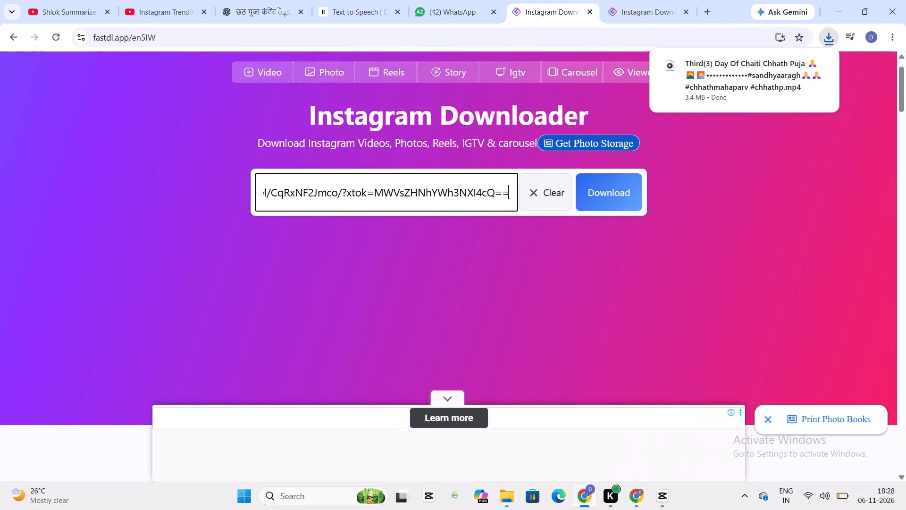
On the fastdl Instagram Downloader page, fetch the reel CqRxNF2Jmco from its pasted link and download its video.
left_click(587, 195)
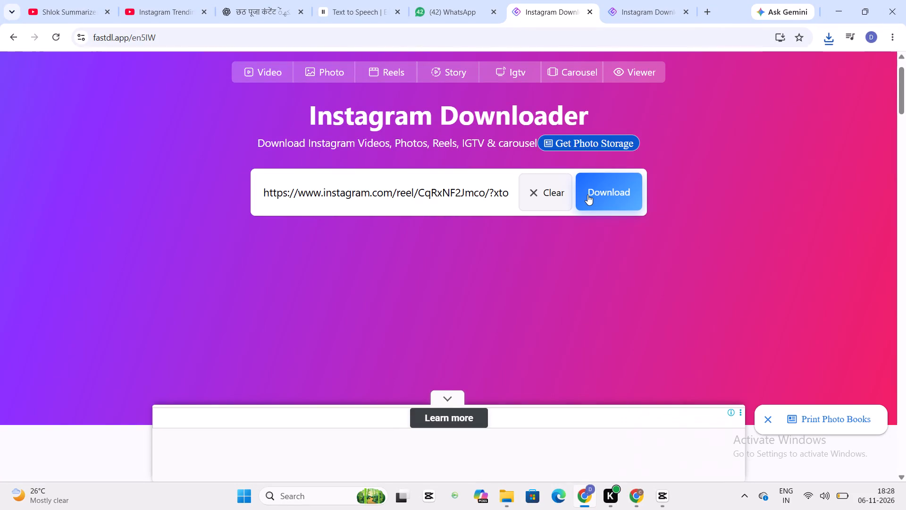
scroll(587, 195, "down", 4)
scroll(587, 195, "up", 1)
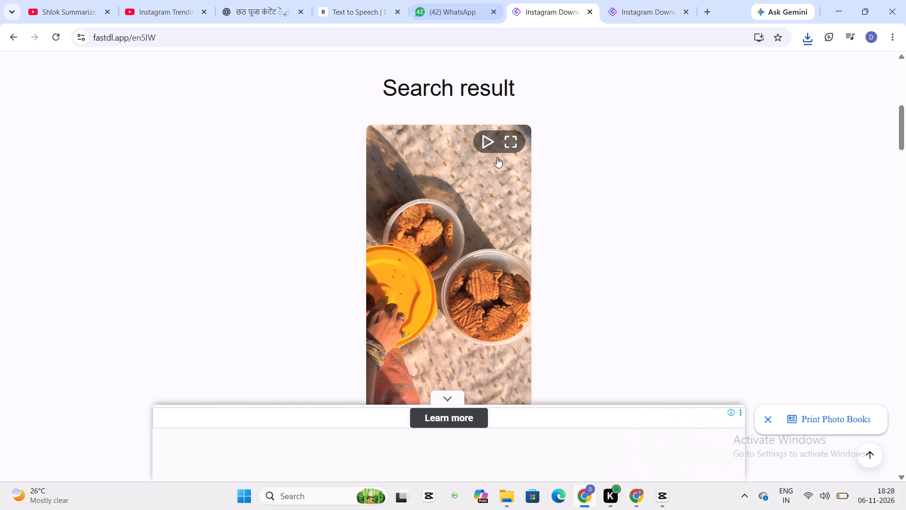
scroll(497, 157, "down", 3)
left_click(464, 258)
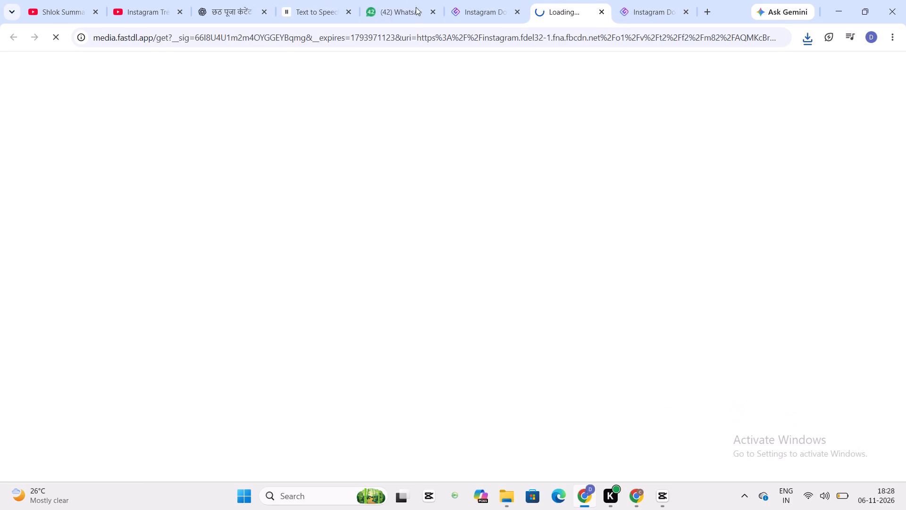
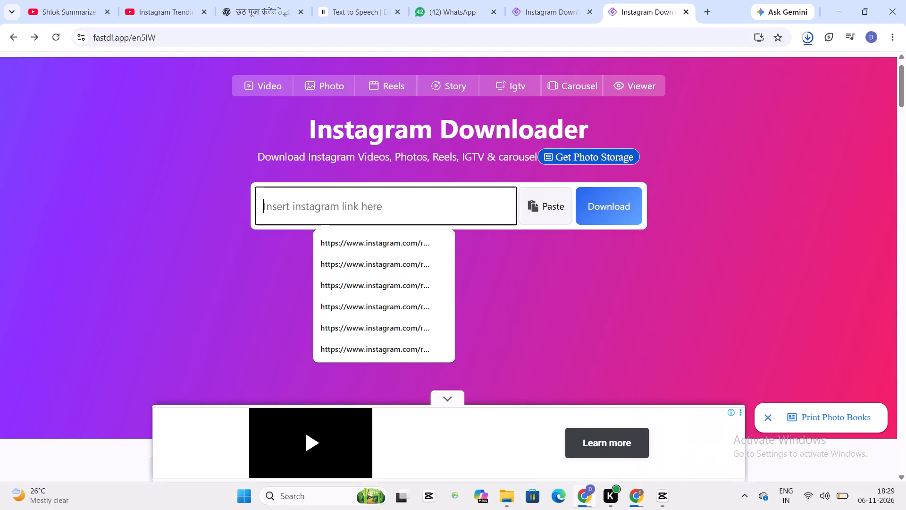
Submit the copied Instagram reel link (reel/DQTB5JnCXMB) to the Instagram Downloader to fetch the reel for download.
key("ctrl+v")
left_click(604, 203)
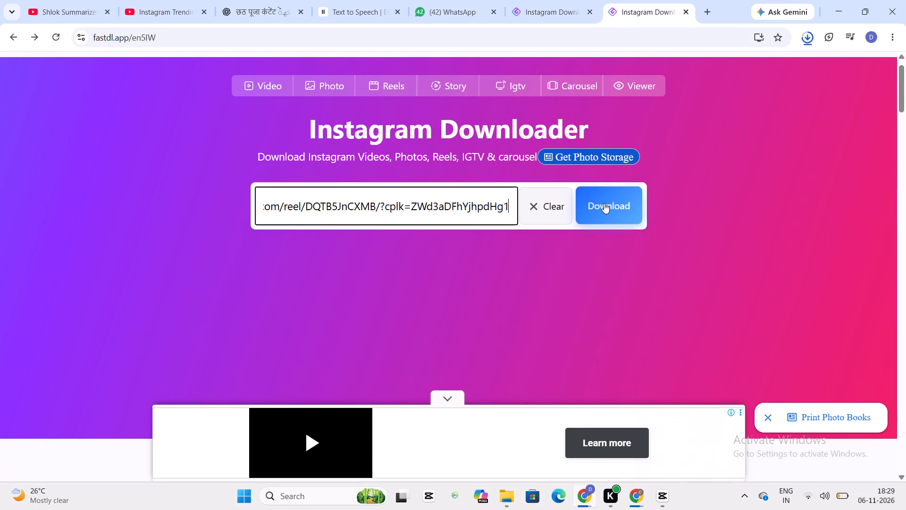
left_click(462, 340)
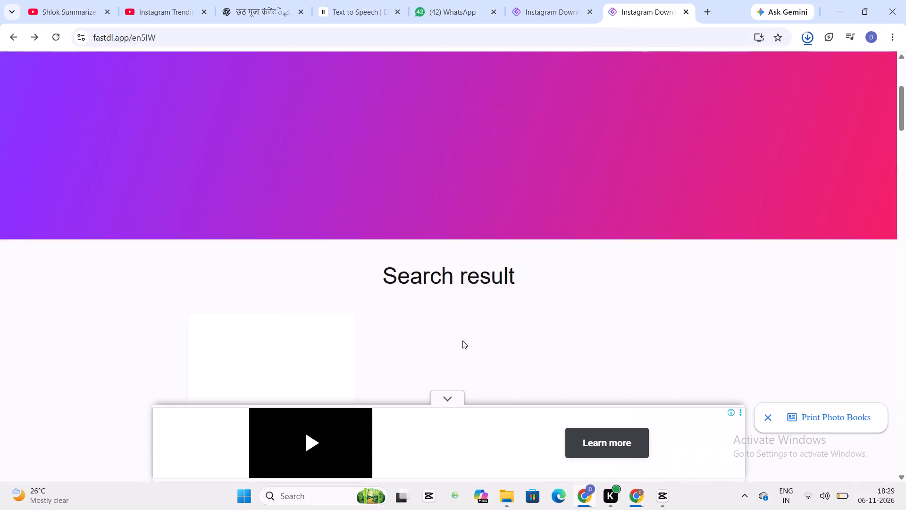
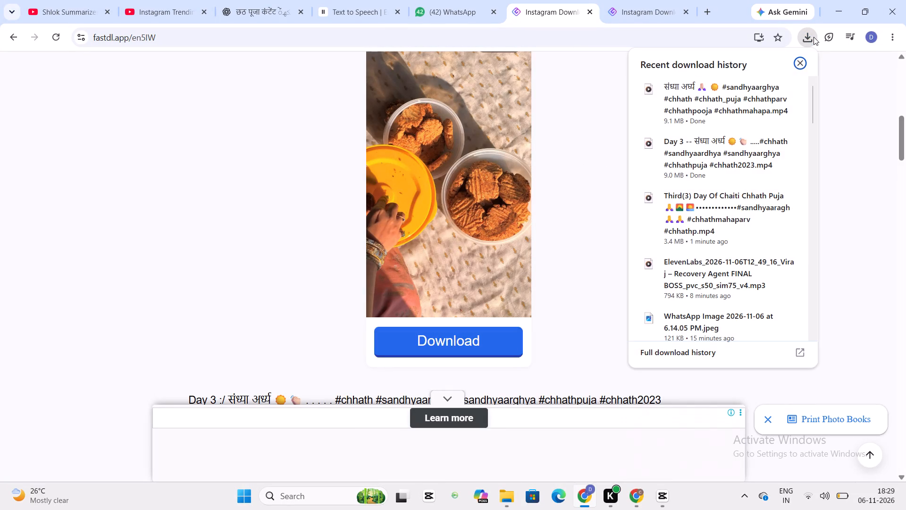
Clear the previous reel link from the FastDl Instagram Downloader and activate the empty link field for entry.
left_click(618, 208)
scroll(618, 208, "up", 3)
scroll(559, 184, "up", 4)
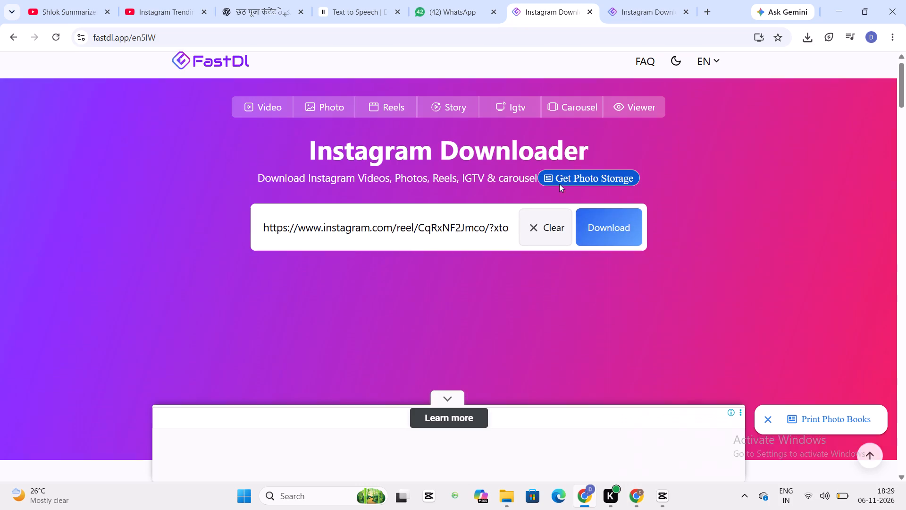
left_click(531, 227)
left_click(456, 243)
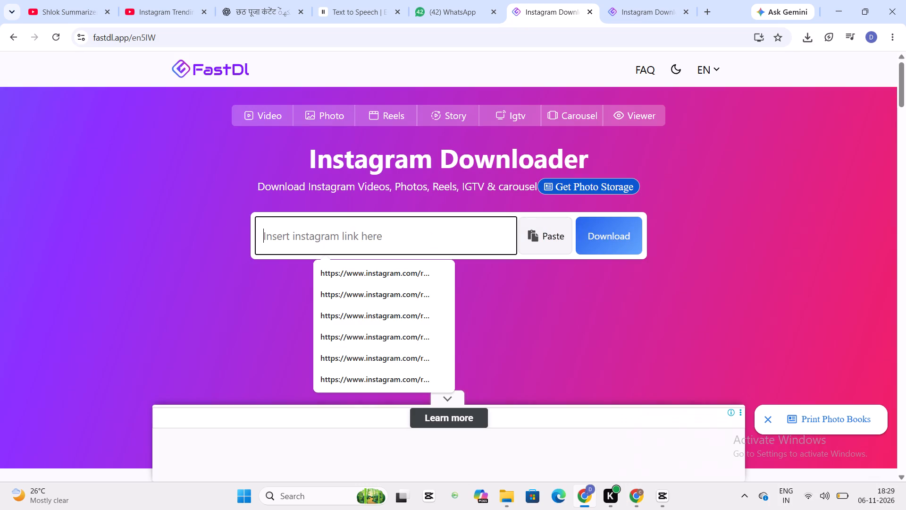
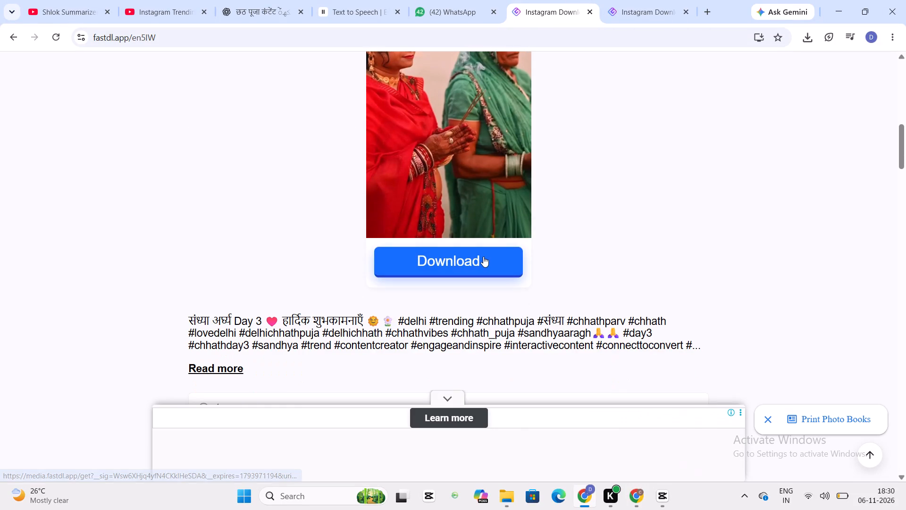
Download the संध्या अर्घ्य Day 3 Instagram reel showing women in red and green saris.
left_click(483, 256)
On the other open Instagram downloader page, dismiss the pop-up ad and bring up the reel of decorated fruit baskets.
left_click(638, 0)
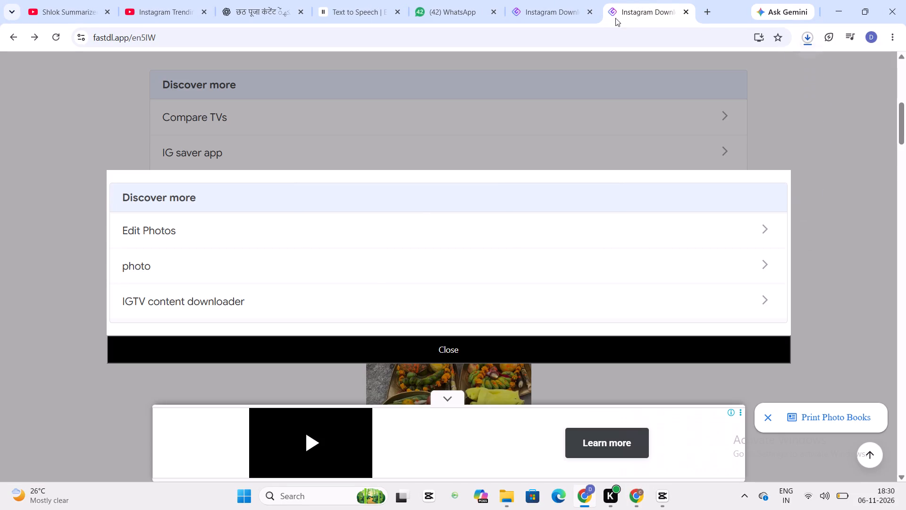
left_click(371, 349)
scroll(371, 349, "down", 4)
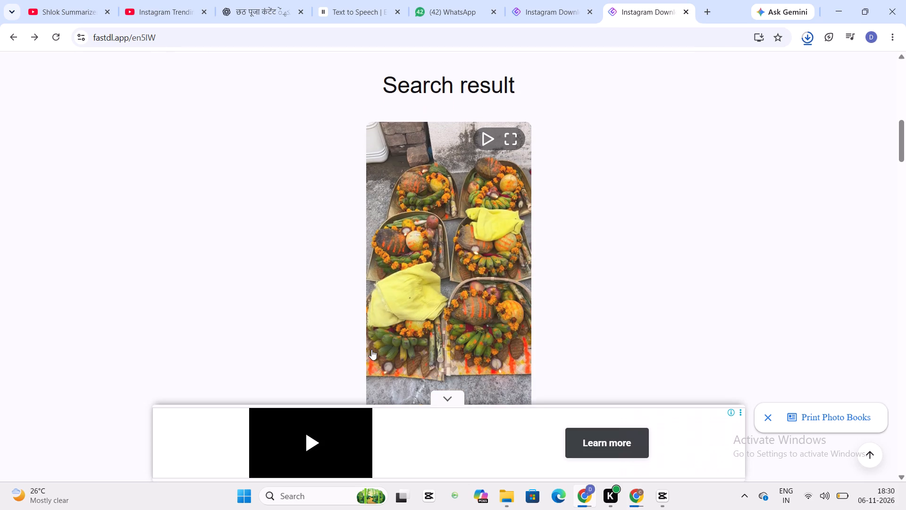
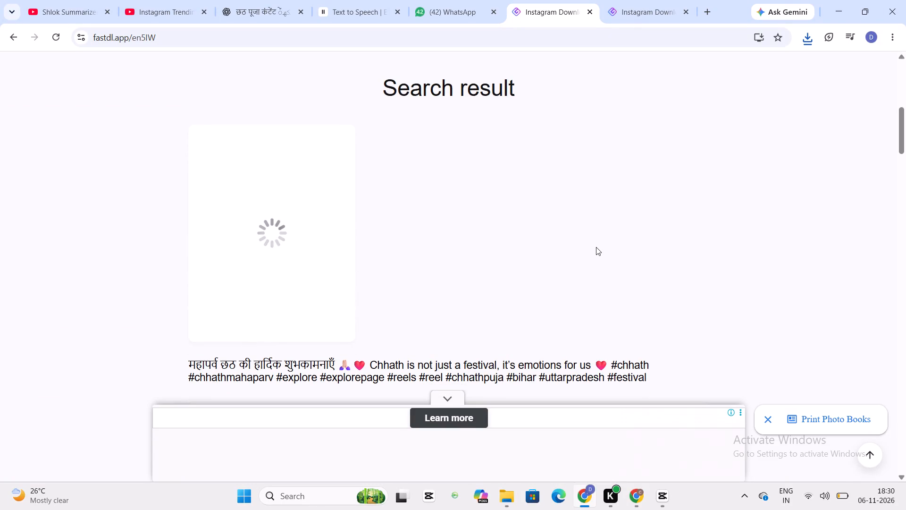
Locate the छठ महापर्व reel and its download option in the Instagram downloader's search result.
scroll(567, 292, "down", 1)
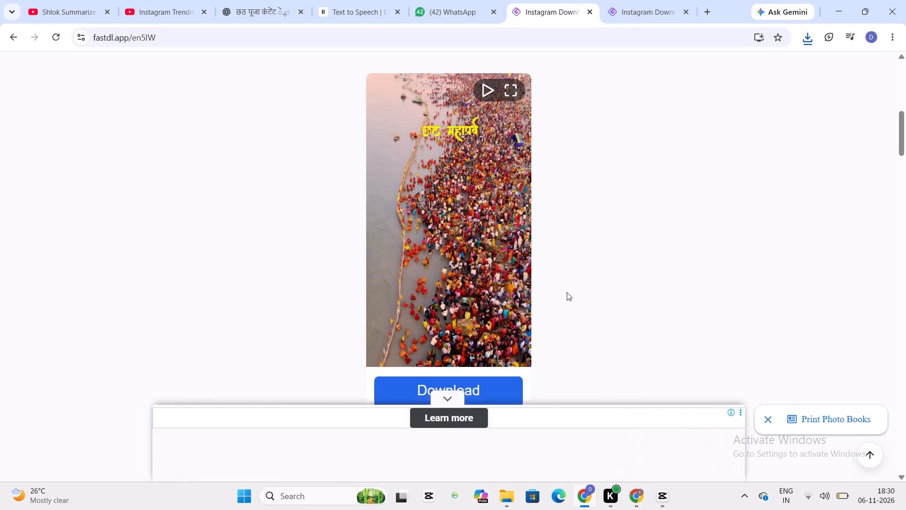
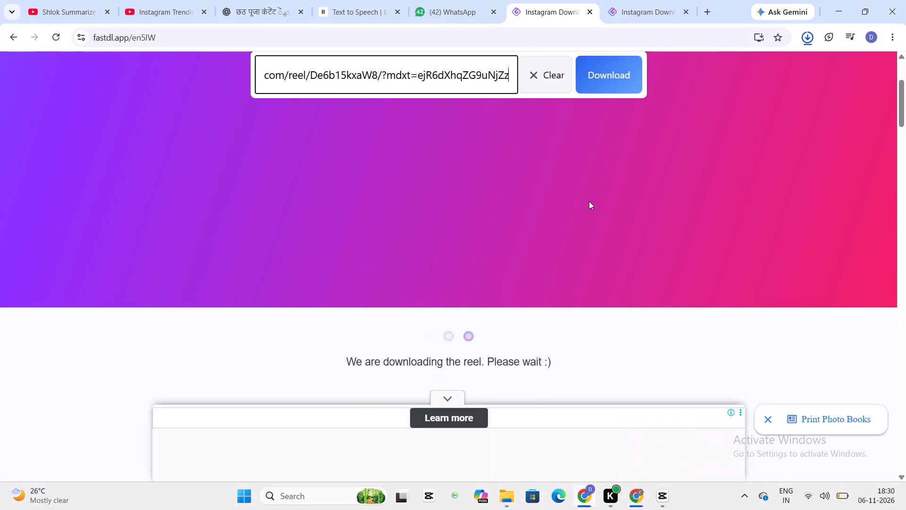
Download the fetched छठ महापर्व Instagram reel from the FastDl search result.
scroll(589, 201, "down", 2)
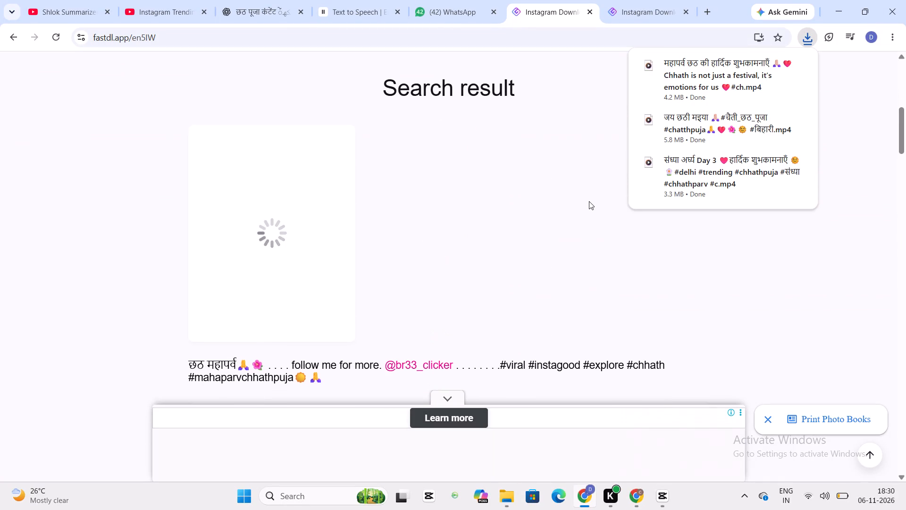
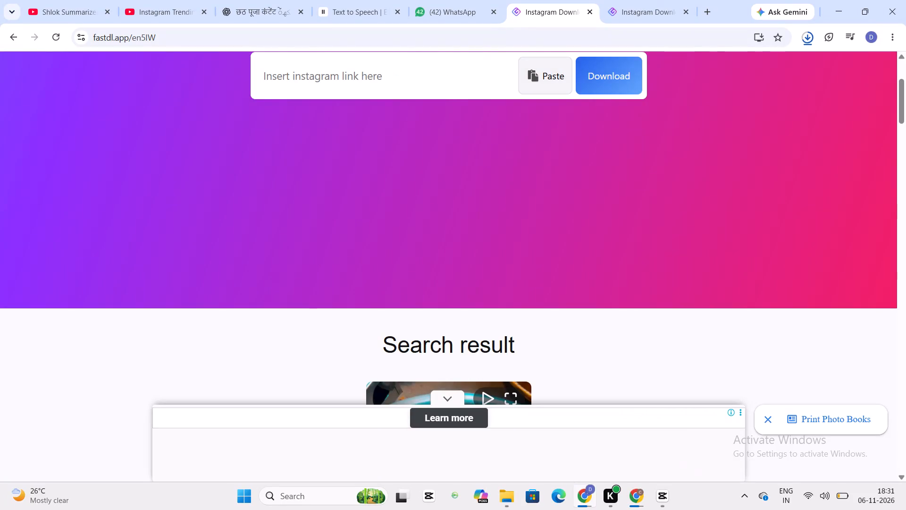
Paste the copied Instagram reel link into the fastdl.app downloader and load its result for downloading.
key("ctrl+v")
scroll(569, 246, "down", 4)
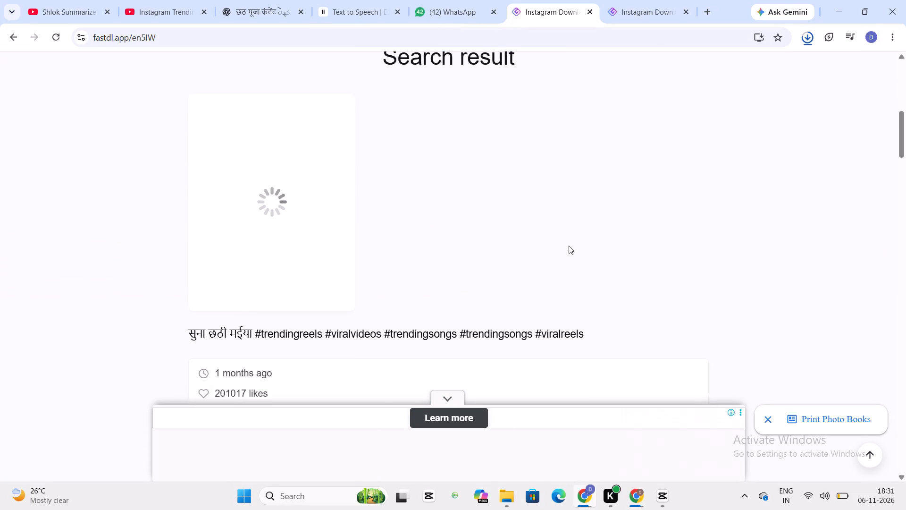
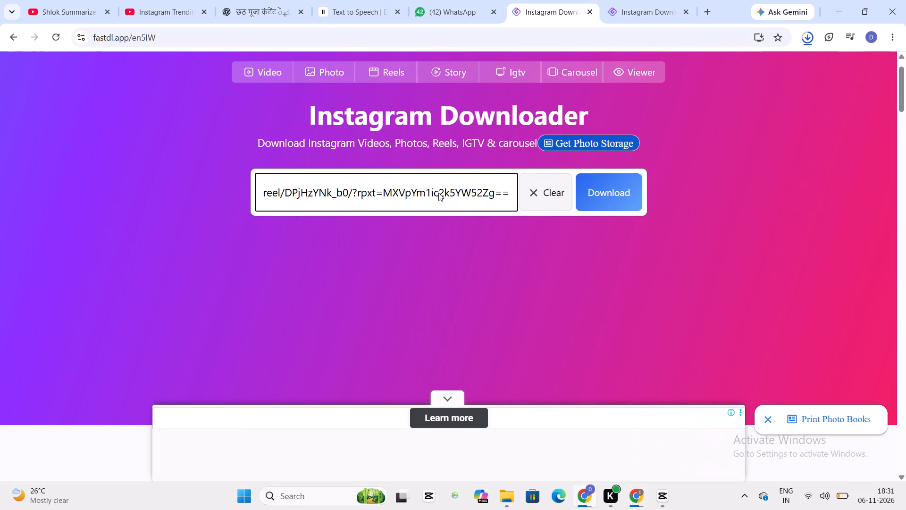
Download the छठ पूजा का सामग्री reel with the stacked bamboo baskets from the Instagram Downloader search result.
scroll(438, 193, "down", 4)
scroll(438, 193, "up", 1)
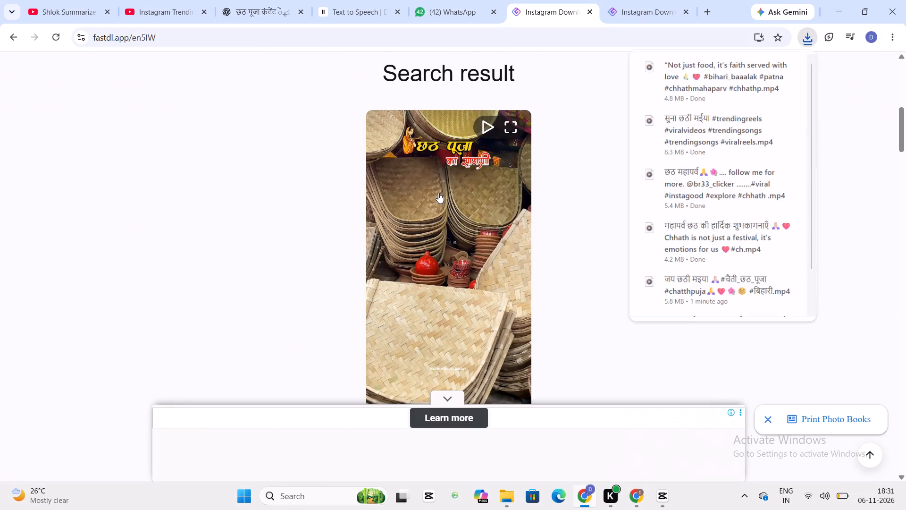
scroll(517, 238, "down", 2)
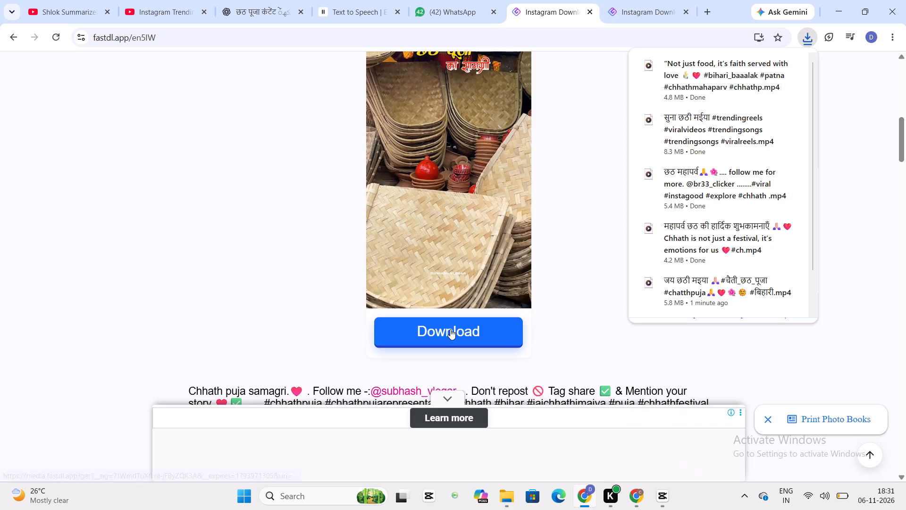
left_click(450, 329)
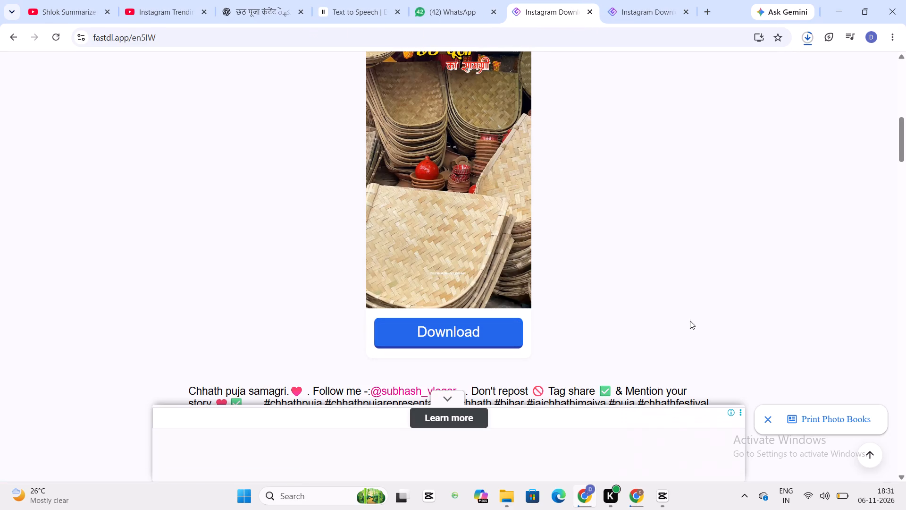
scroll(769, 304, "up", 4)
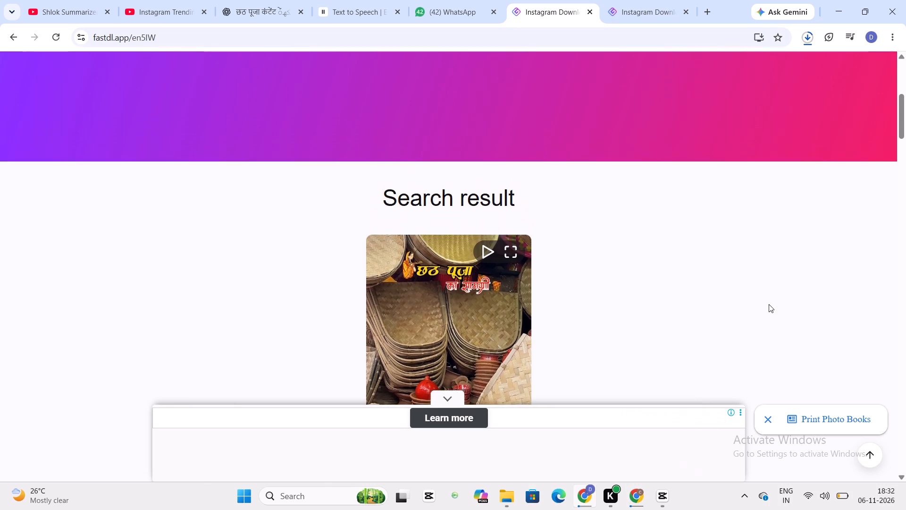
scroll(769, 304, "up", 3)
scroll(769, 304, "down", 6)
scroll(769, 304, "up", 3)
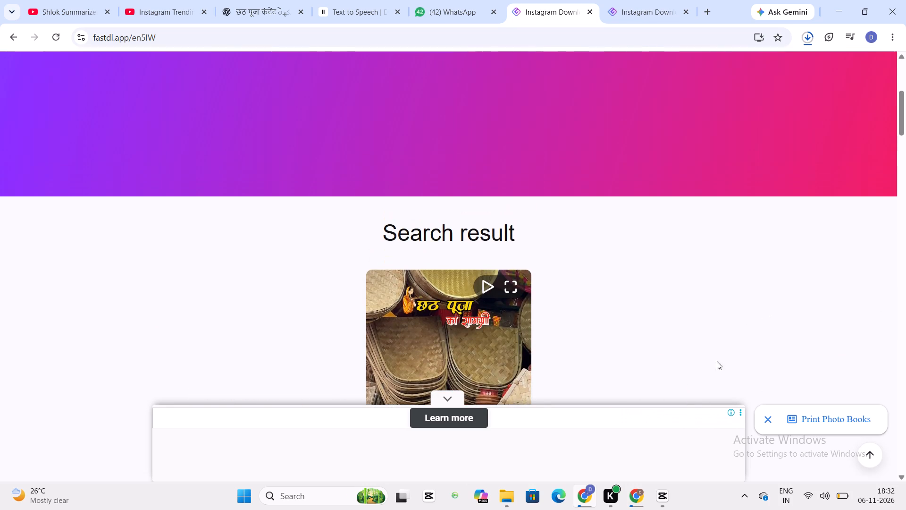
Switch to CapCut and close the old 1106 (1) project, returning to the home screen.
left_click(660, 509)
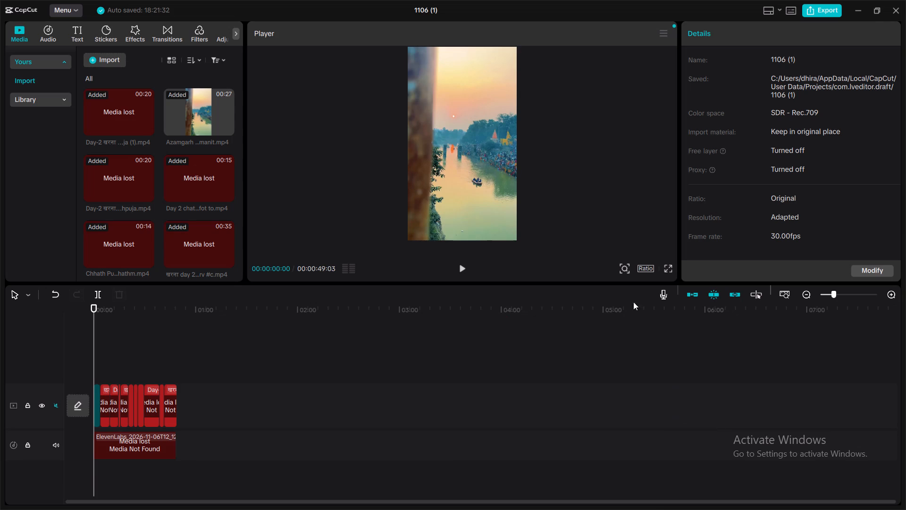
left_click(897, 5)
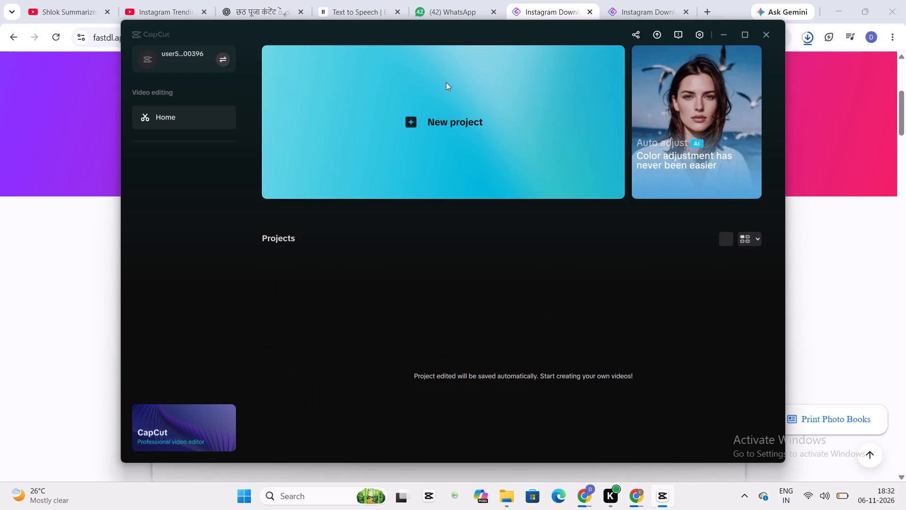
In CapCut, start a new project and import today's ten Chhath clips and the ElevenLabs voiceover from Downloads.
left_click(446, 82)
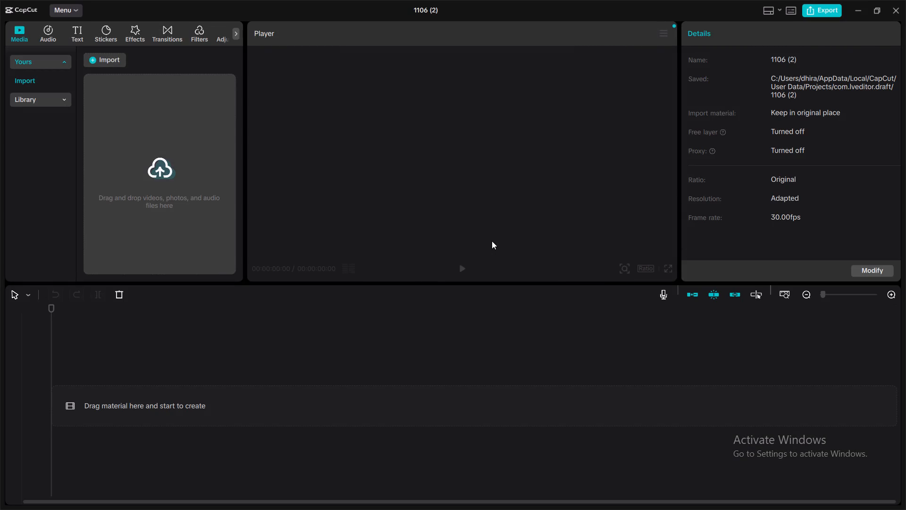
left_click(173, 188)
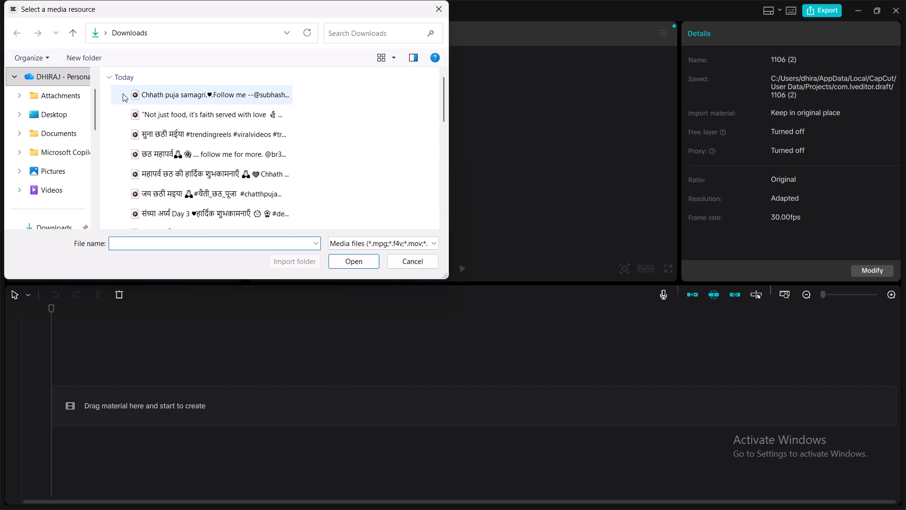
left_click_drag(123, 93, 198, 167)
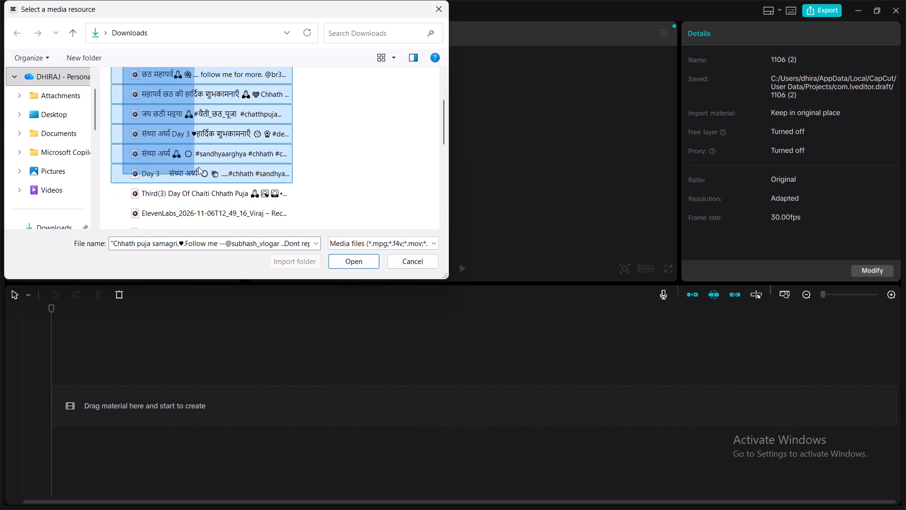
left_click_drag(198, 167, 200, 210)
left_click(350, 260)
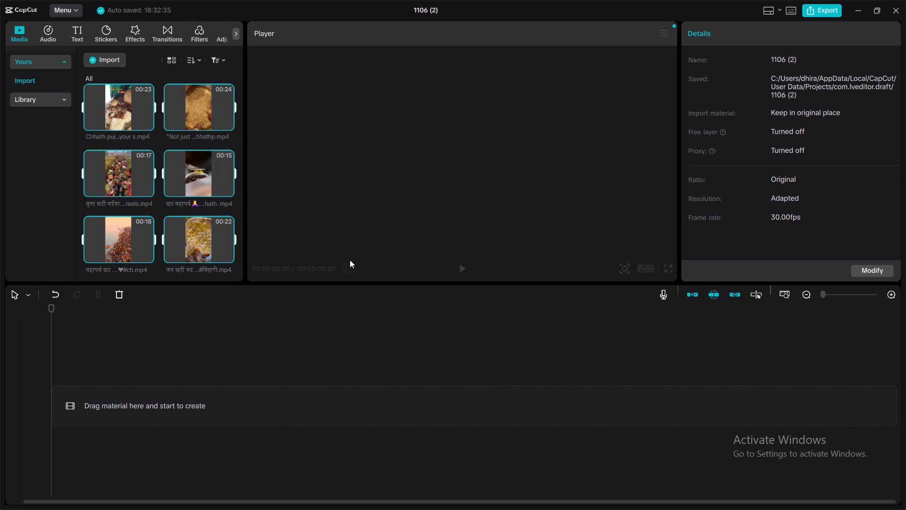
Place all the imported clips and the voiceover on the timeline from 00:00.
left_click_drag(201, 163, 242, 362)
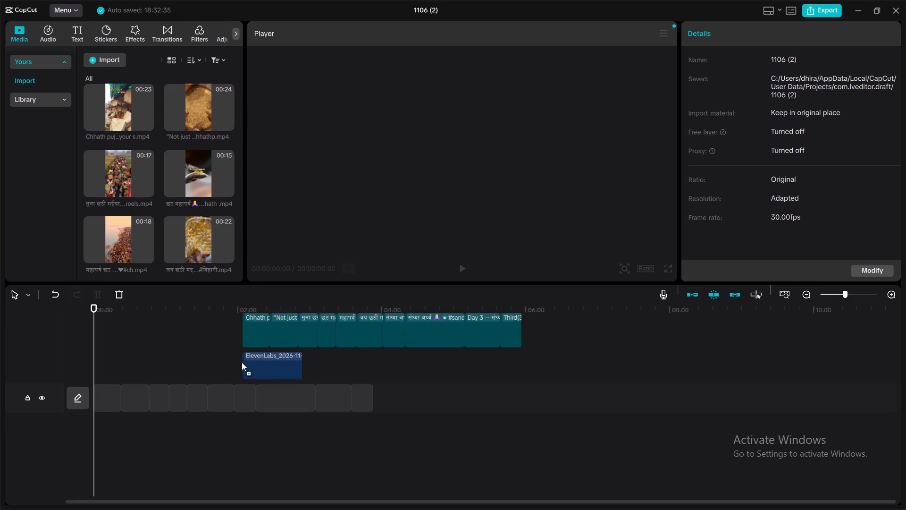
left_click_drag(242, 362, 236, 377)
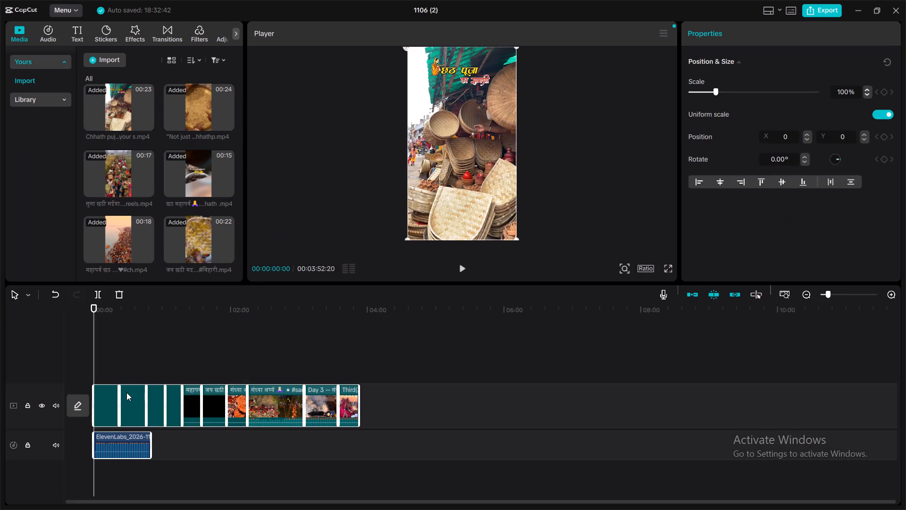
Shift all the video clips off the main track onto an upper track, starting at about 4:36.
left_click_drag(107, 388, 372, 357)
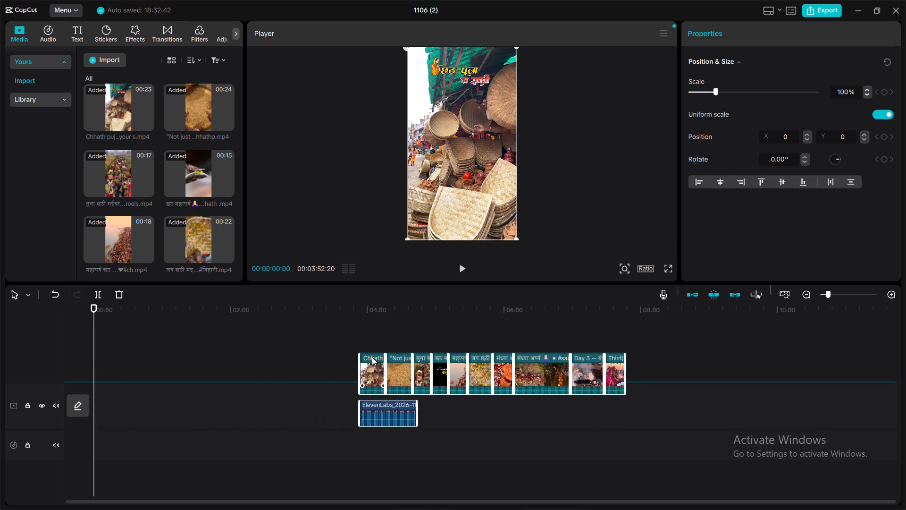
left_click_drag(372, 357, 125, 384)
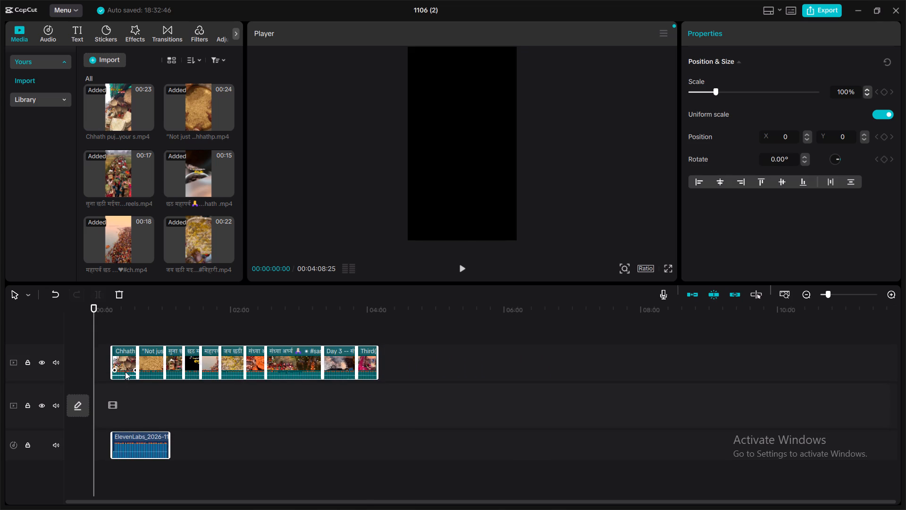
left_click_drag(120, 351, 407, 324)
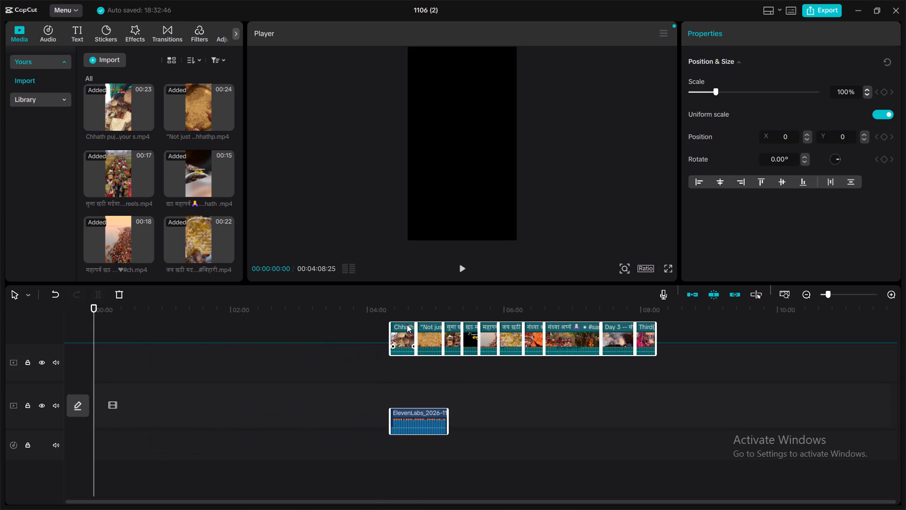
left_click_drag(407, 324, 417, 321)
left_click(339, 406)
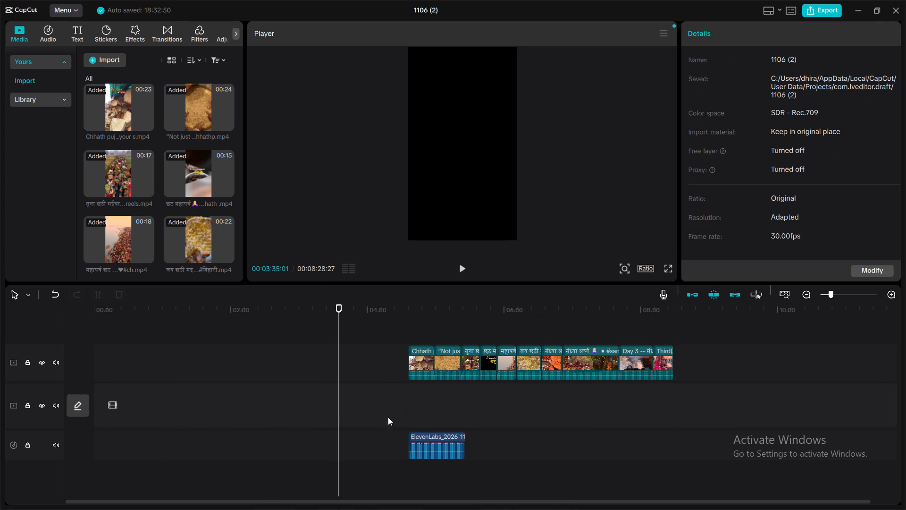
Move the ElevenLabs voiceover clip on the audio track back to start at 00:00.
left_click_drag(421, 435, 108, 439)
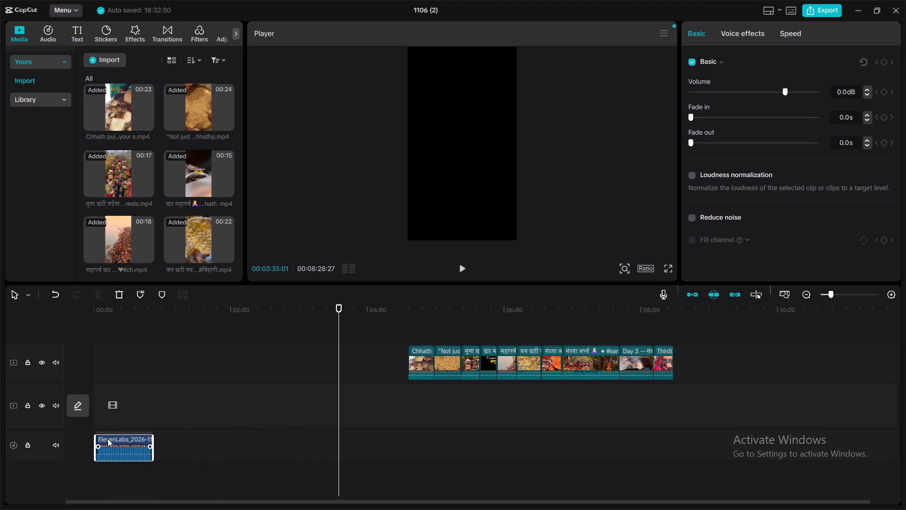
left_click_drag(108, 439, 107, 438)
left_click_drag(107, 438, 111, 437)
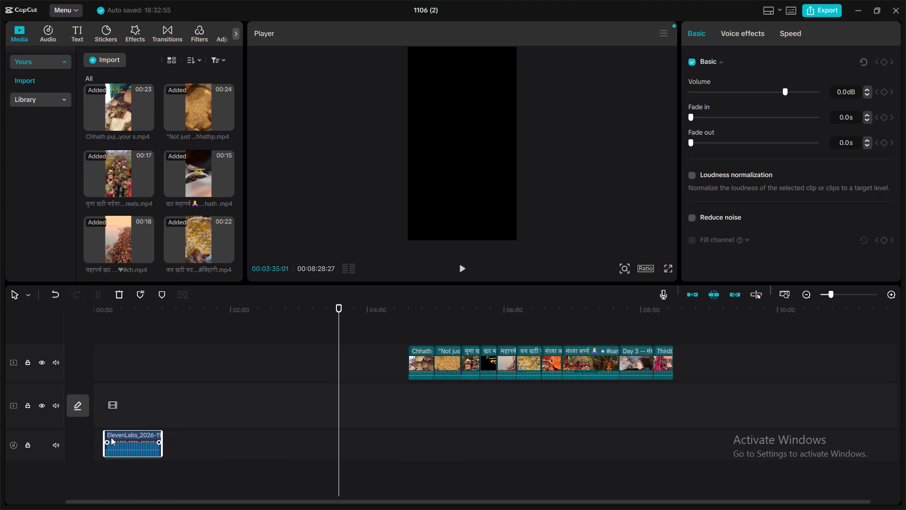
left_click_drag(111, 437, 100, 437)
left_click(103, 323)
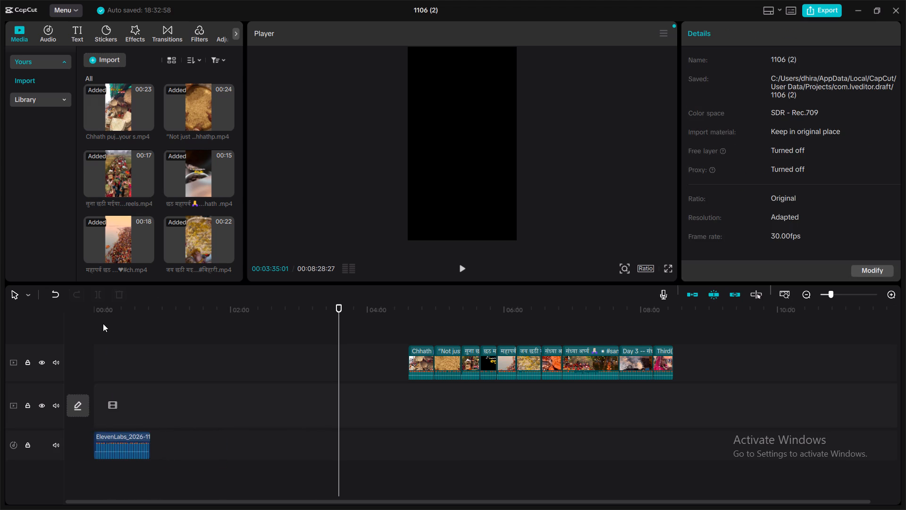
Play the voiceover's opening from 00:00 and pause at about 1 second.
left_click_drag(103, 323, 80, 329)
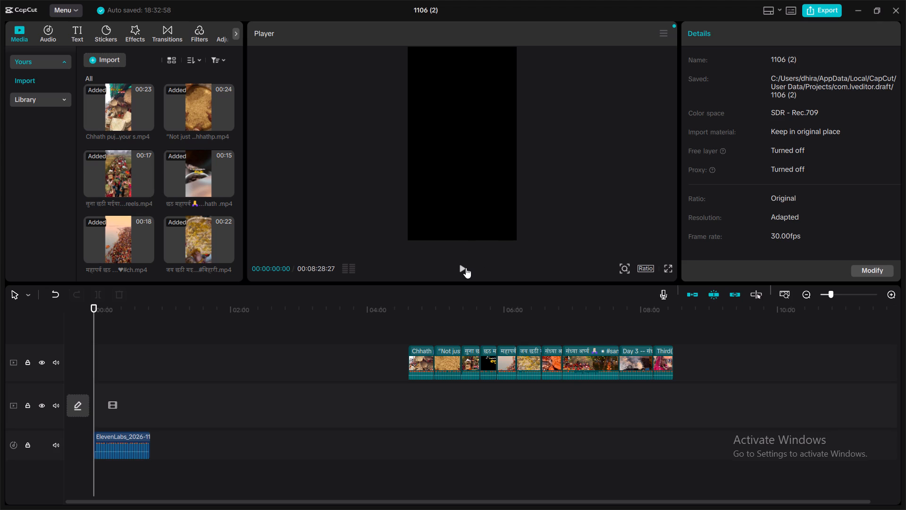
left_click(461, 270)
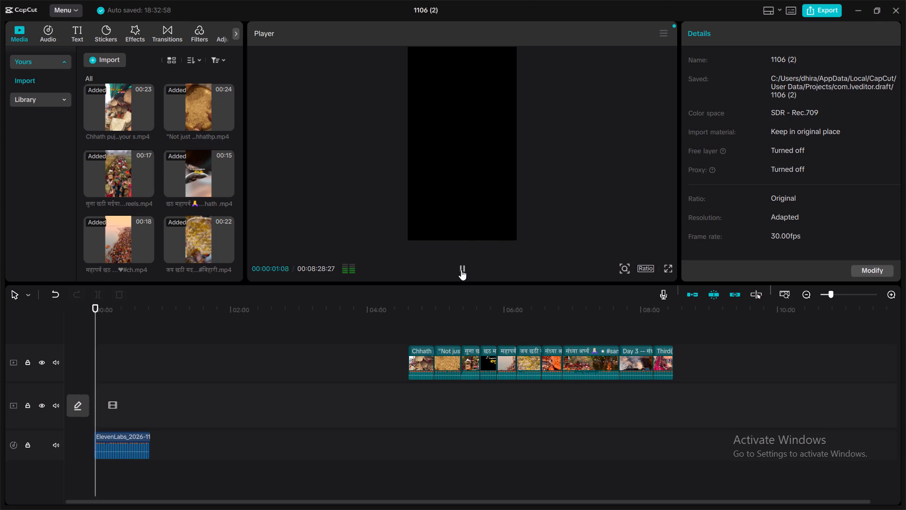
left_click(461, 270)
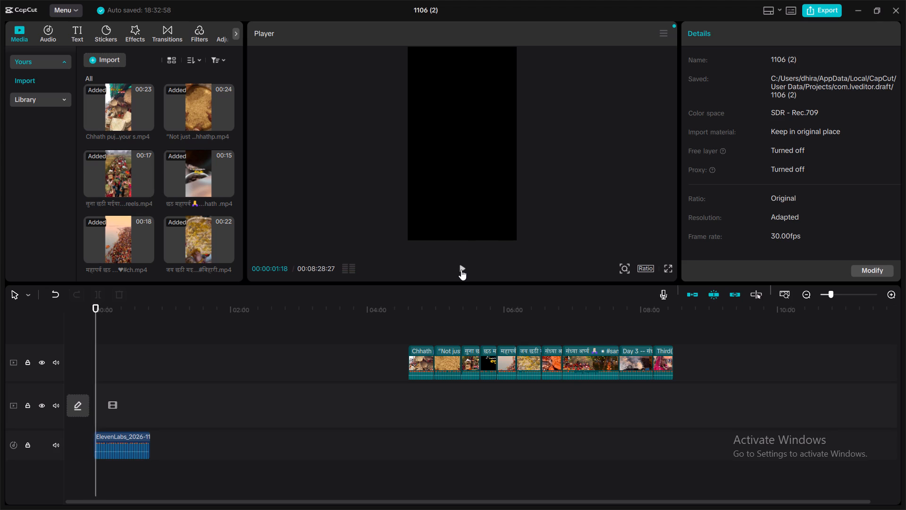
Minimise CapCut and check the connected audio devices in the Windows Bluetooth device list.
left_click(860, 9)
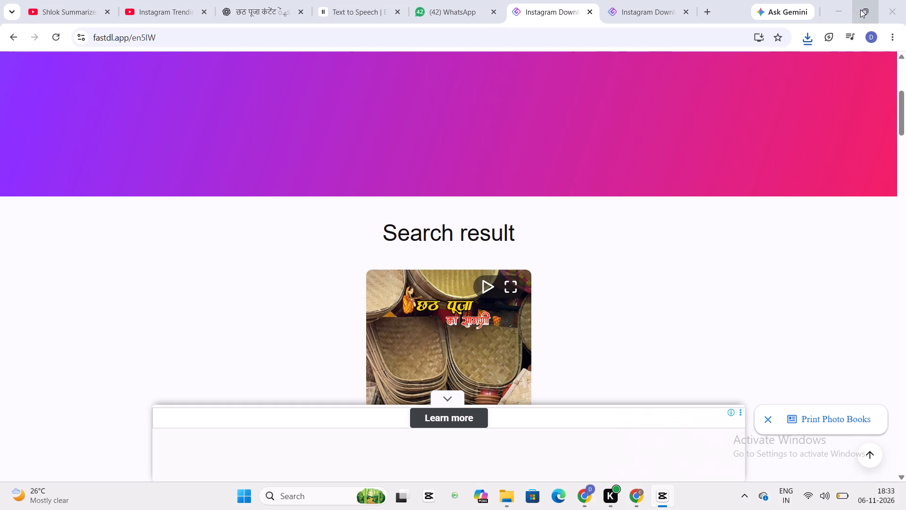
left_click(814, 498)
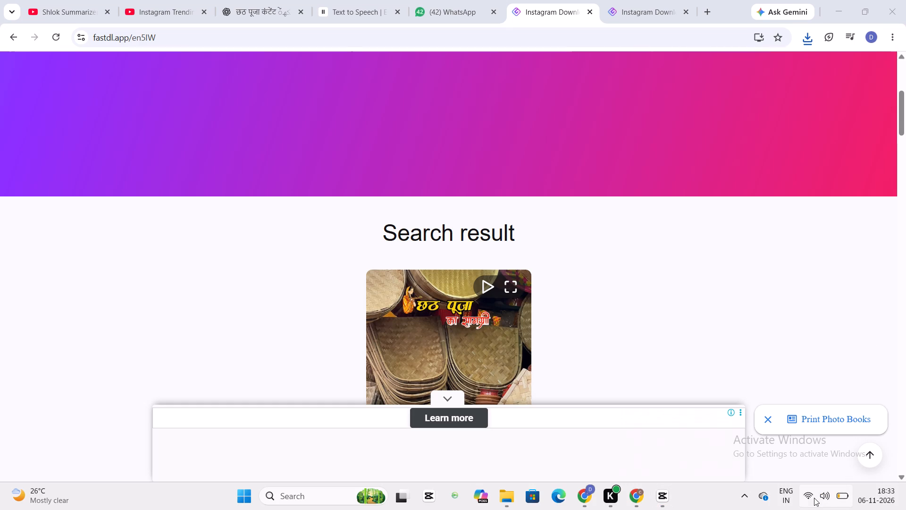
left_click(805, 286)
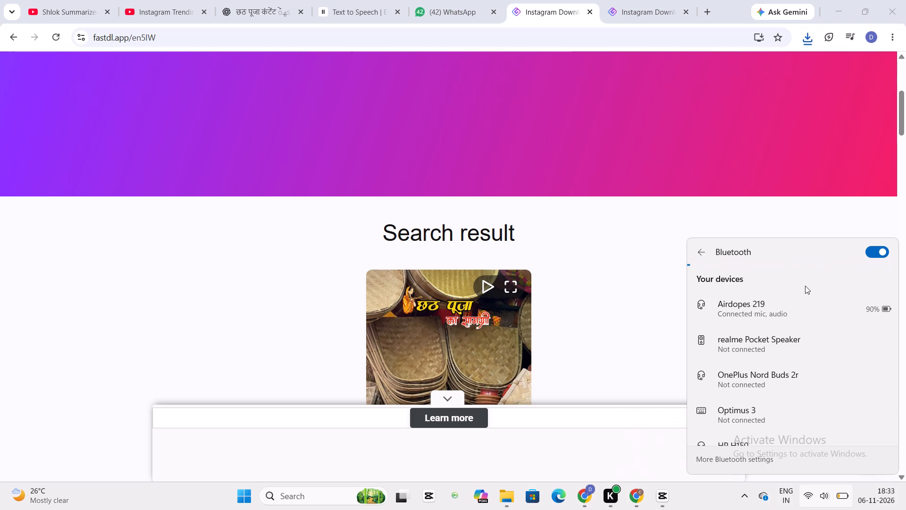
left_click(631, 306)
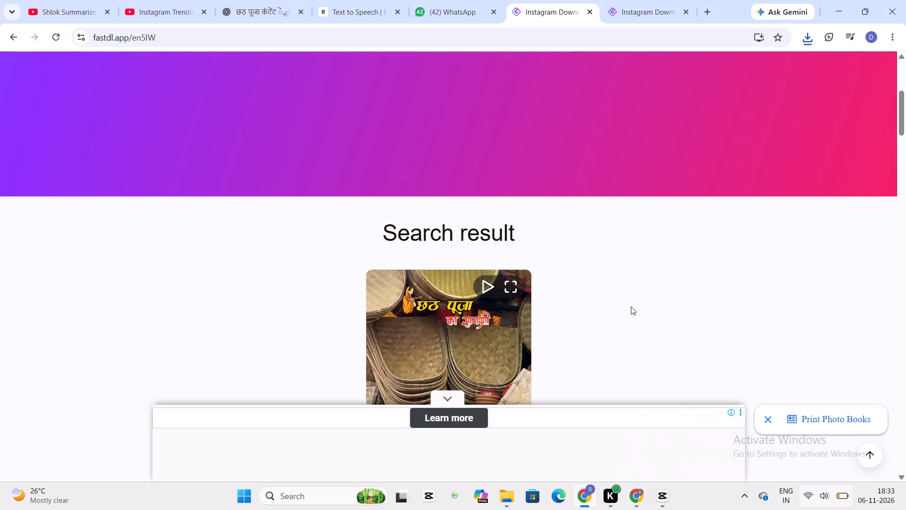
scroll(669, 359, "down", 1)
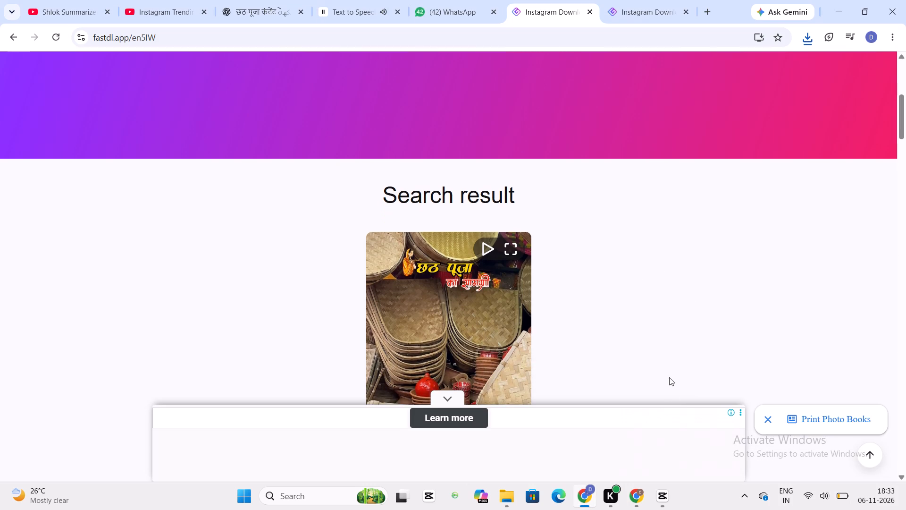
Return to CapCut and replay the voiceover's opening from 00:00, pausing at about 1 second.
left_click(665, 503)
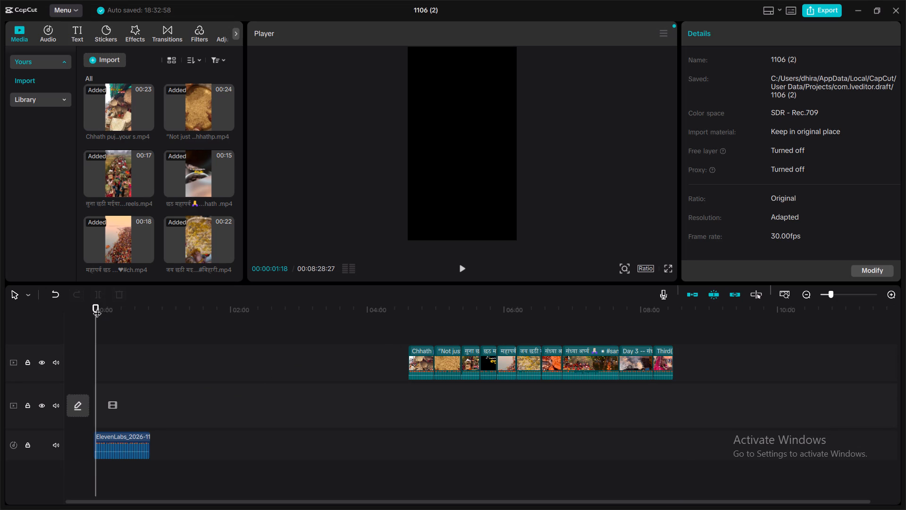
left_click_drag(96, 307, 51, 319)
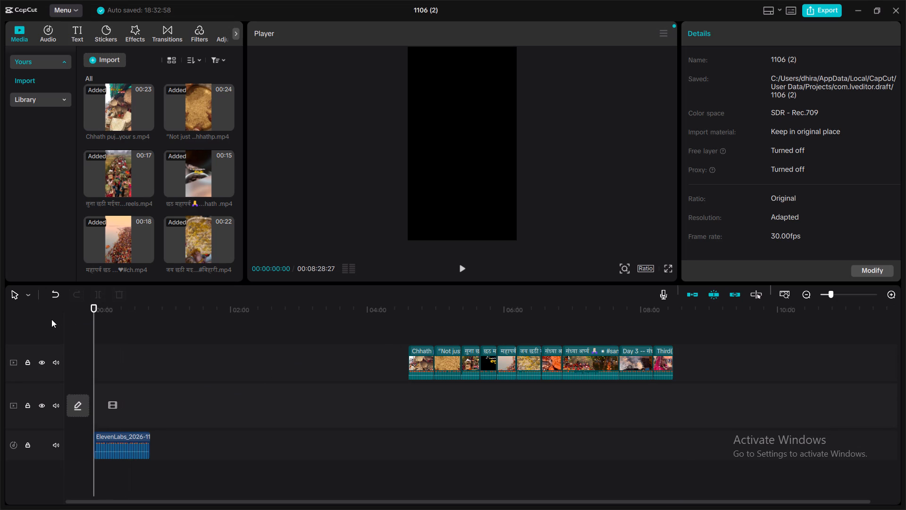
left_click(459, 263)
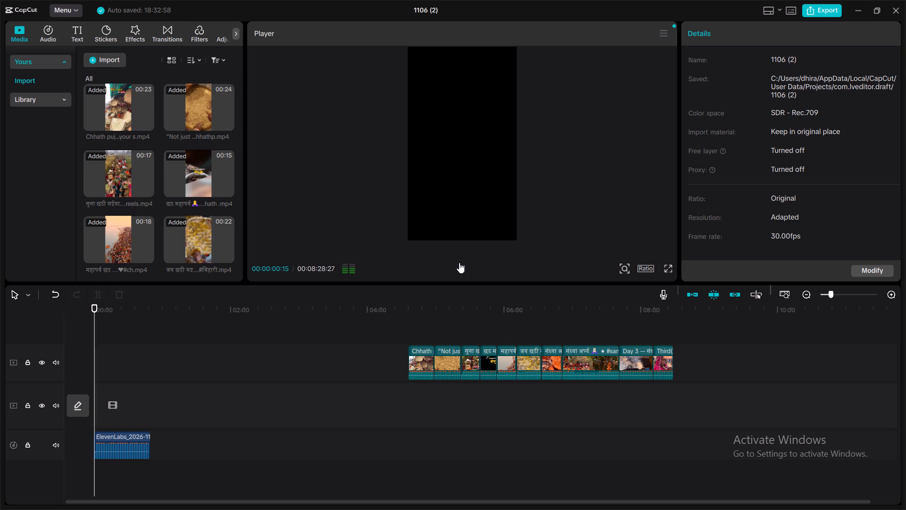
left_click(459, 263)
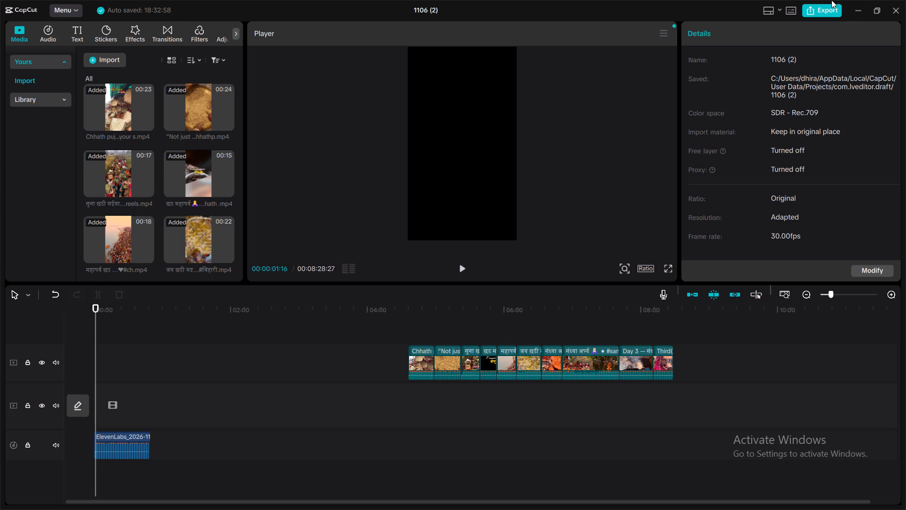
Switch to Chrome and check the playback of Generation 1 on the ElevenLabs Text to Speech page.
left_click(857, 8)
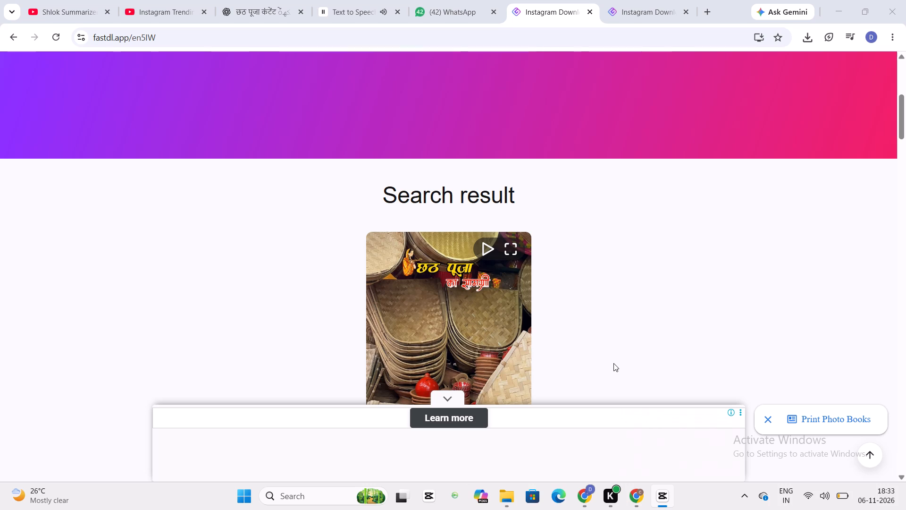
left_click(363, 0)
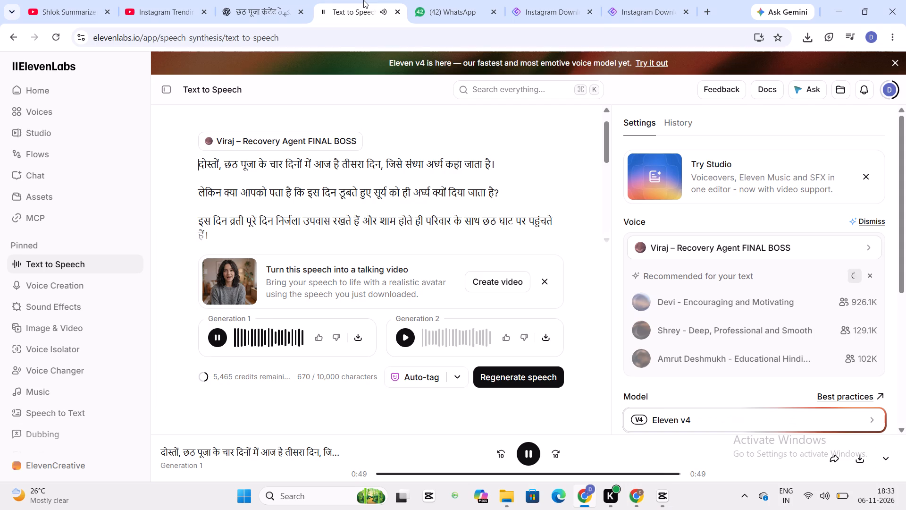
Return to CapCut, listen to the voiceover's opening, and replay it from 00:00, pausing at about 3 seconds.
left_click(662, 509)
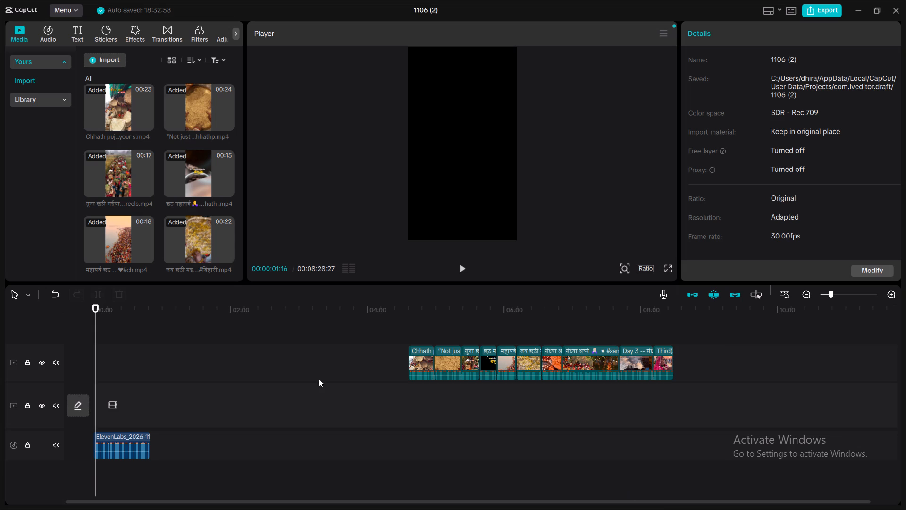
left_click(464, 270)
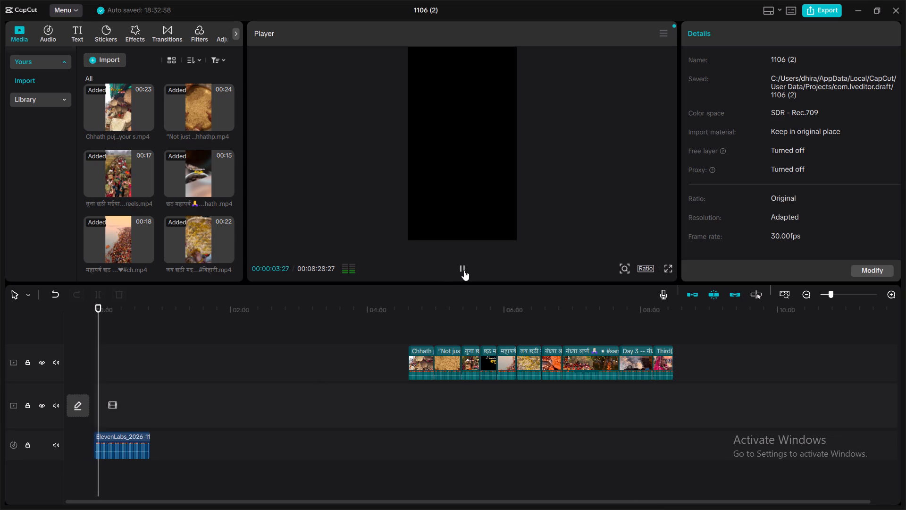
left_click(464, 270)
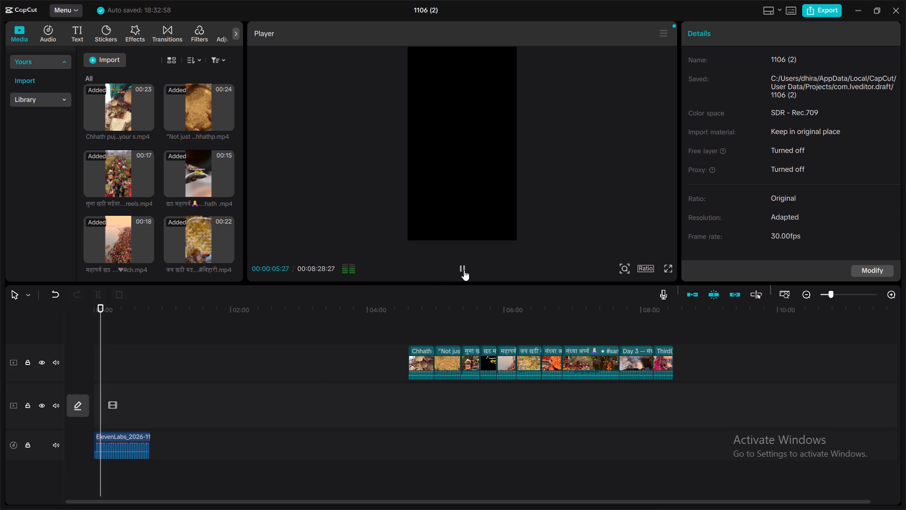
left_click_drag(101, 313, 49, 318)
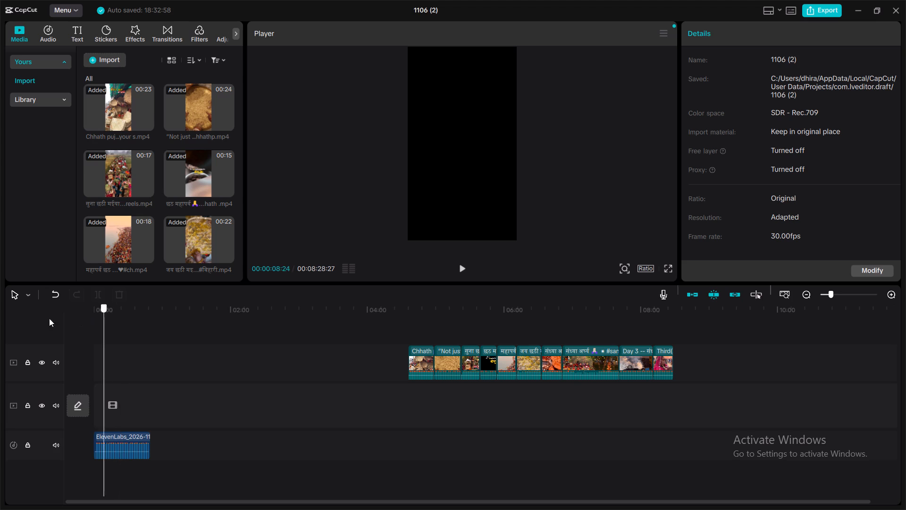
left_click_drag(49, 318, 31, 319)
left_click(459, 264)
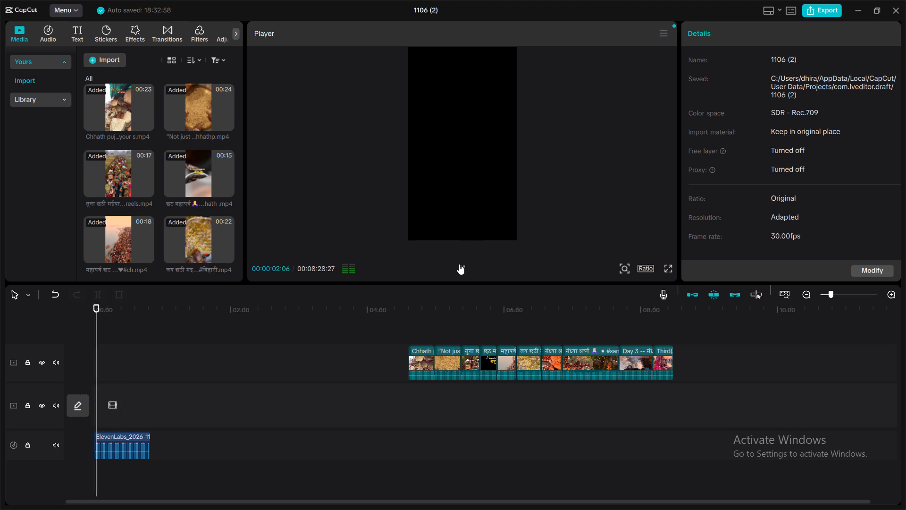
left_click(459, 264)
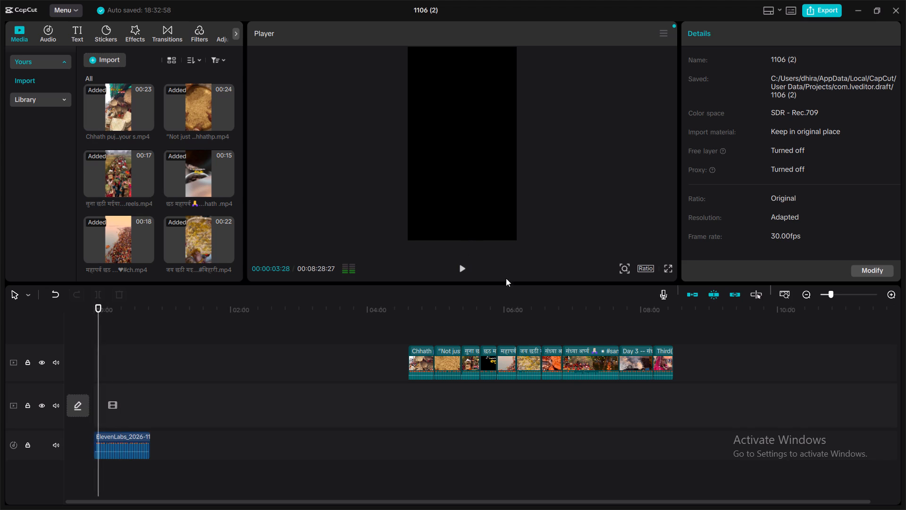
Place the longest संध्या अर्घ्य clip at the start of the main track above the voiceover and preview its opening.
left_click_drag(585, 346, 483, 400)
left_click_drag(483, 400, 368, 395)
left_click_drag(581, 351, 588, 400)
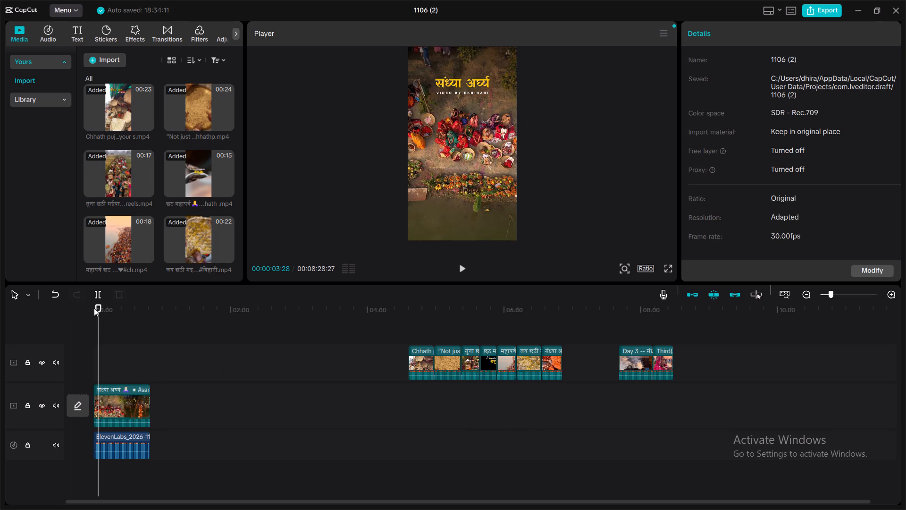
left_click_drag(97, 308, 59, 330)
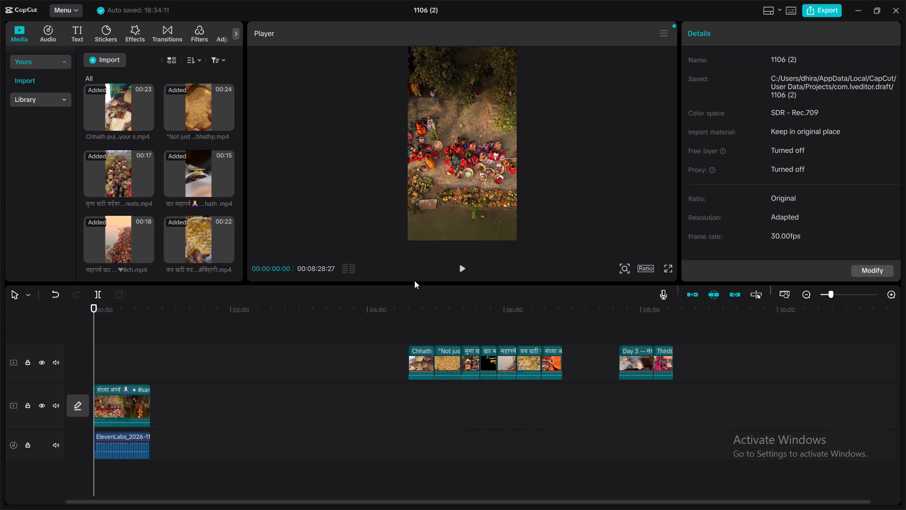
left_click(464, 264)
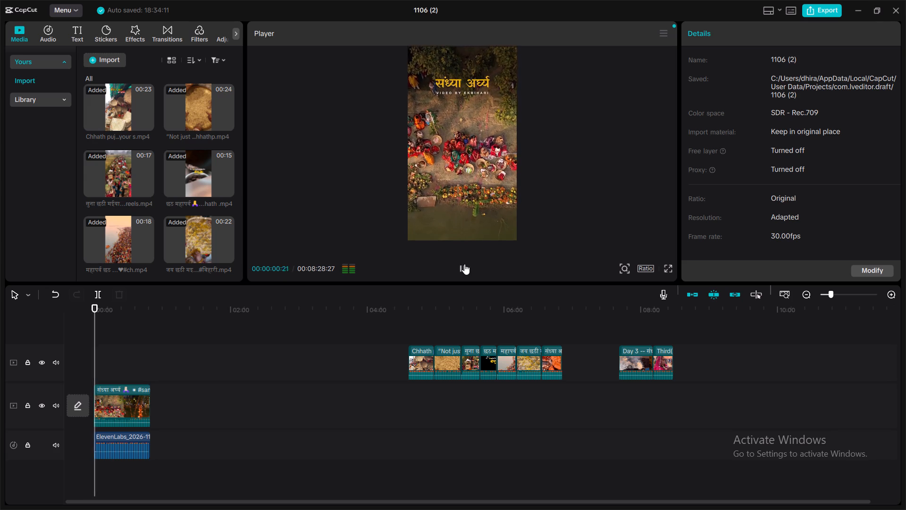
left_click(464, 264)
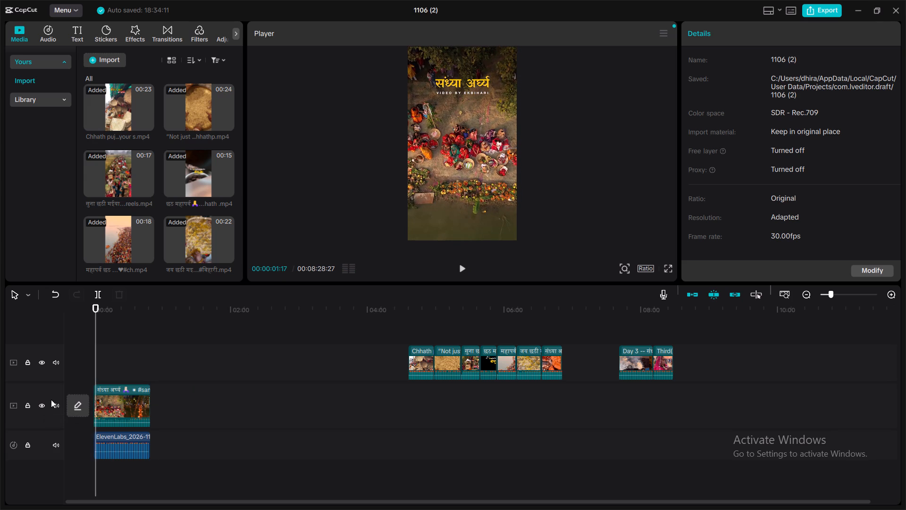
Mute the audio of both video tracks and play the opening with only the voiceover.
left_click(54, 407)
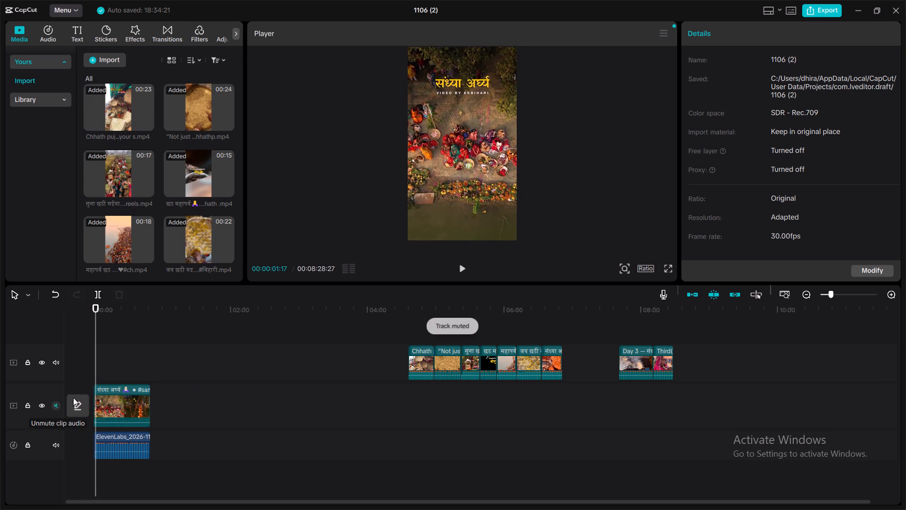
left_click(58, 360)
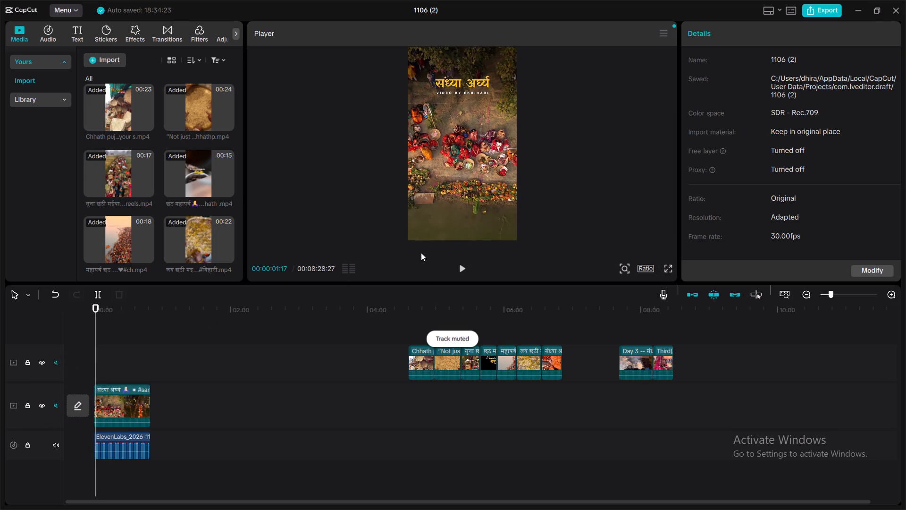
left_click(460, 267)
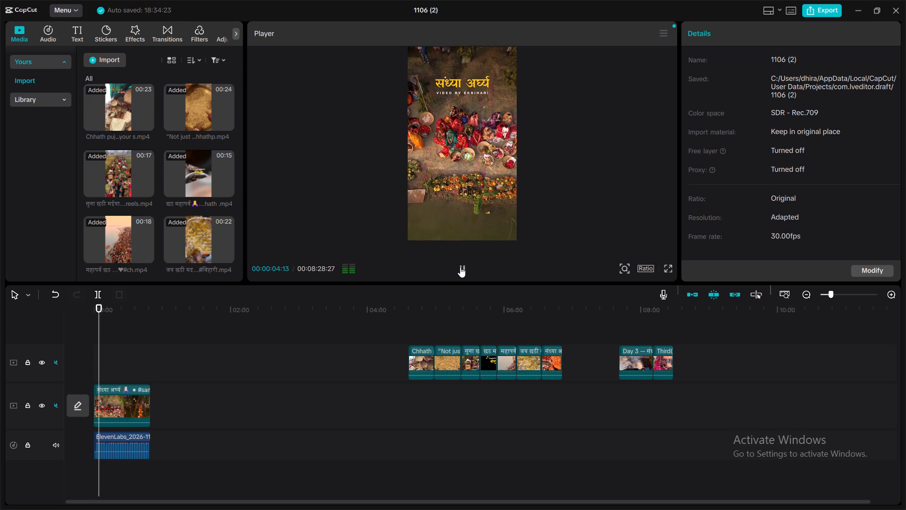
left_click(460, 267)
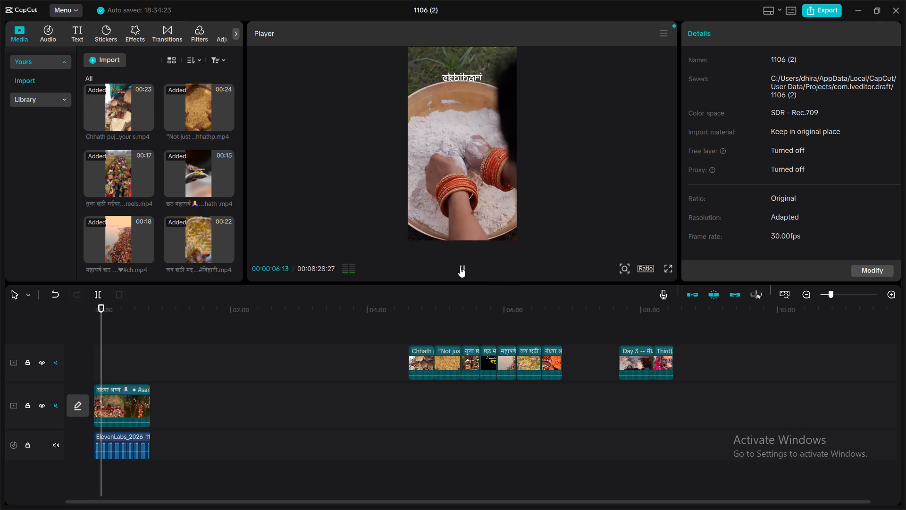
Move the longest संध्या अर्घ्य clip from the main track to a new upper track at about 3:27.
left_click_drag(119, 388, 355, 334)
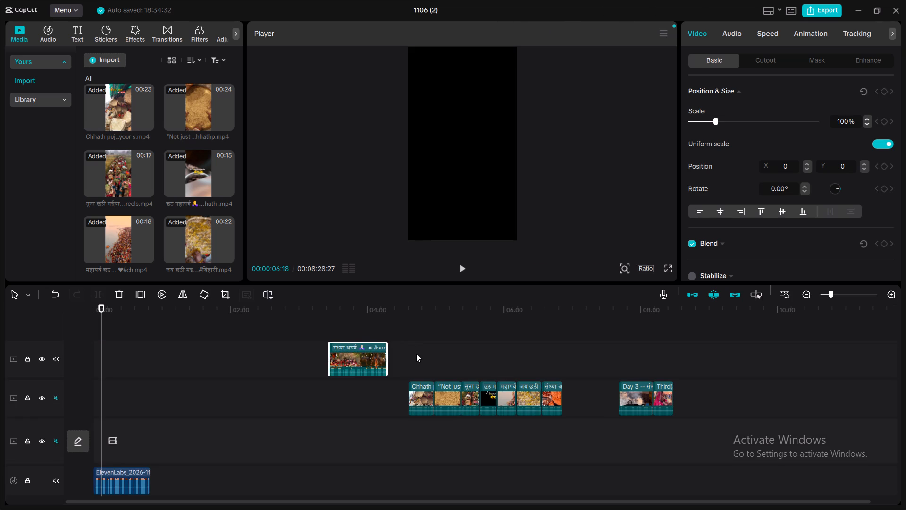
left_click(416, 359)
Scrub through the parked clips from about 4:36 to 7:01 to examine their footage, and return the playhead to the start.
left_click_drag(416, 359, 419, 360)
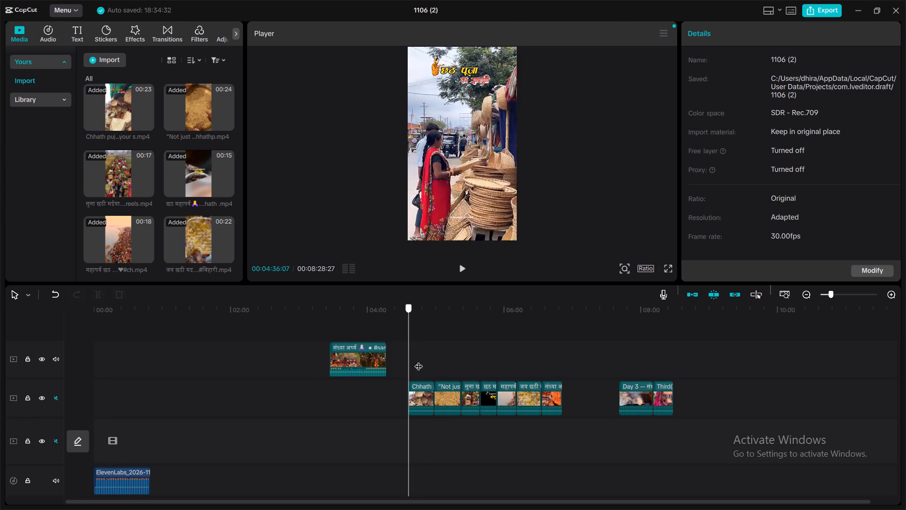
left_click_drag(419, 360, 475, 358)
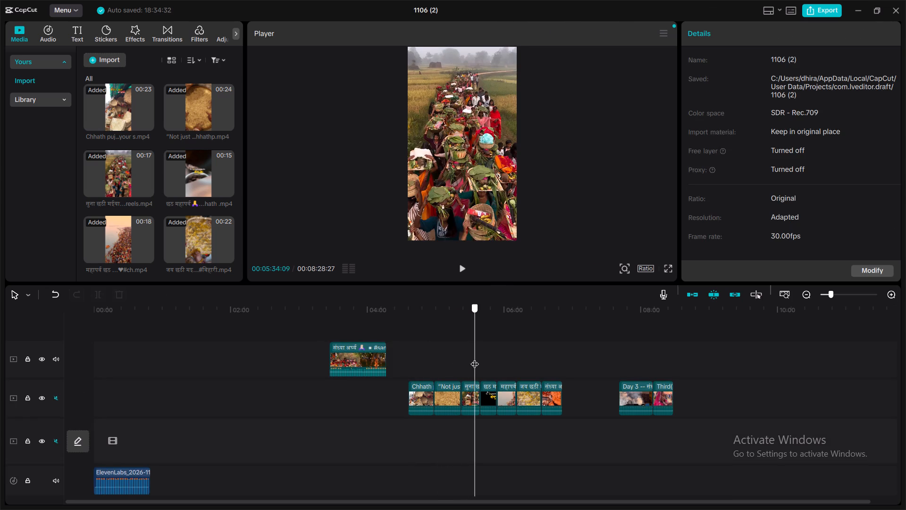
left_click_drag(475, 358, 495, 357)
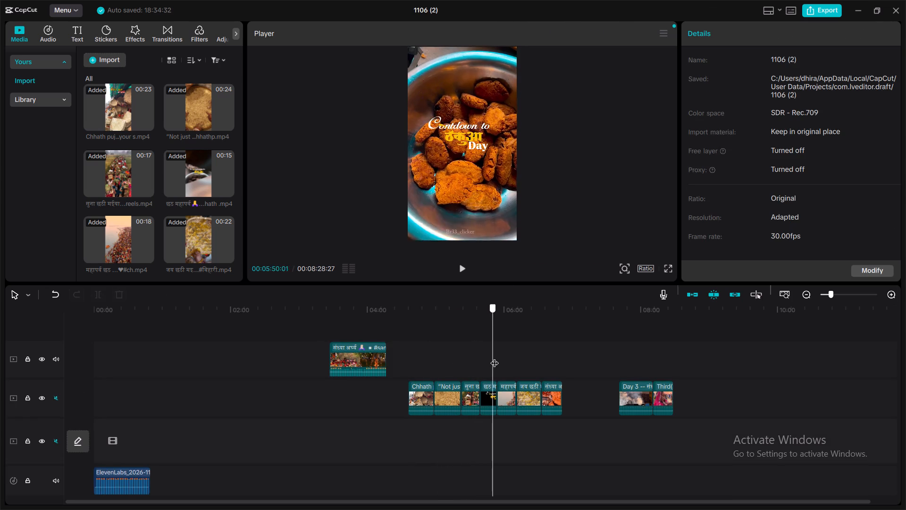
left_click_drag(495, 357, 522, 357)
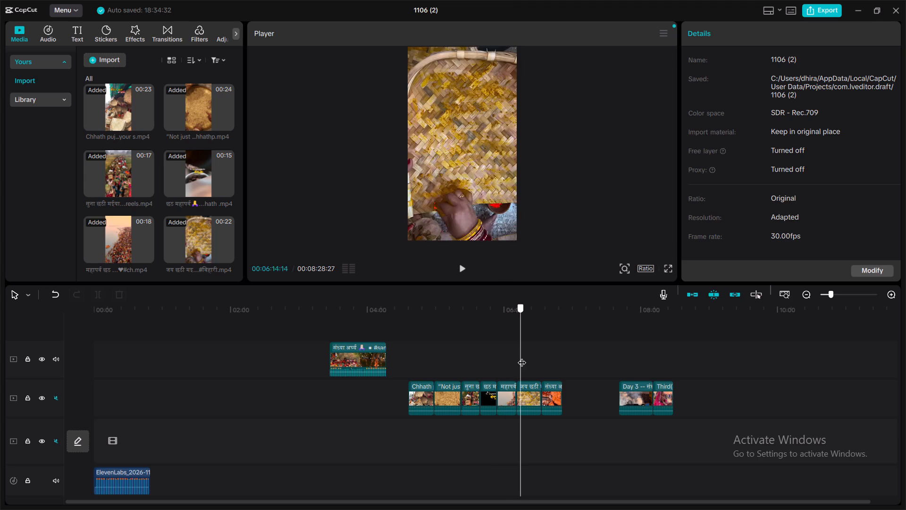
left_click_drag(522, 357, 578, 349)
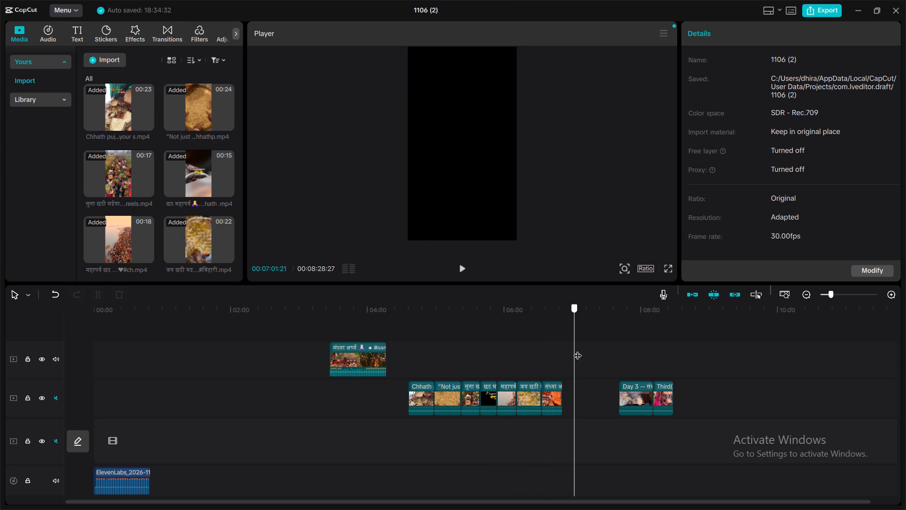
left_click_drag(578, 349, 551, 349)
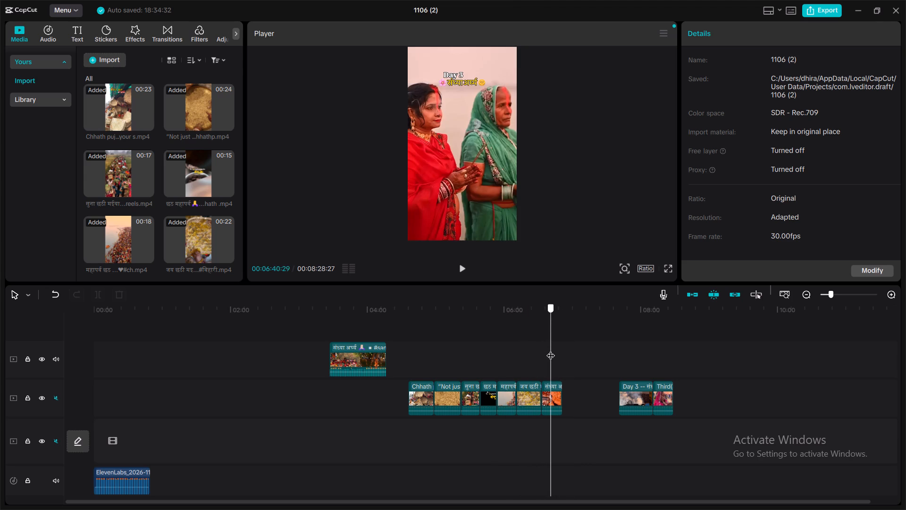
left_click_drag(551, 349, 8, 400)
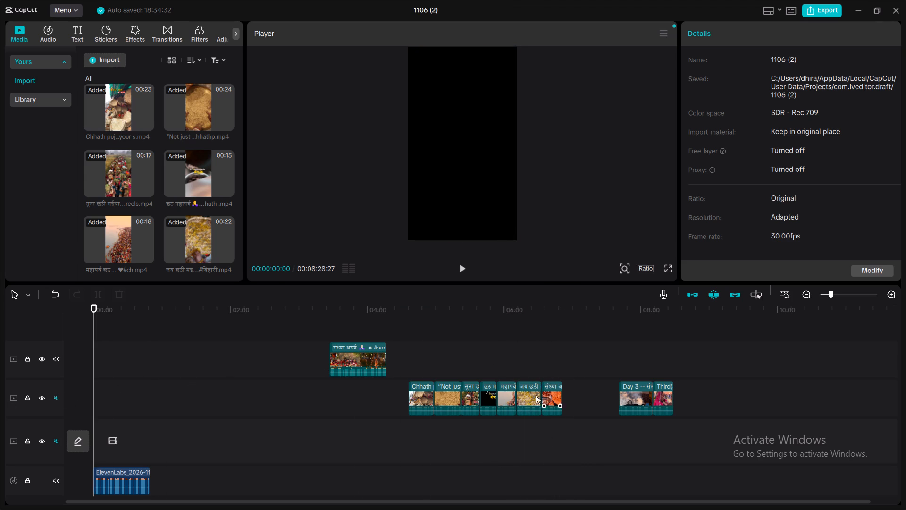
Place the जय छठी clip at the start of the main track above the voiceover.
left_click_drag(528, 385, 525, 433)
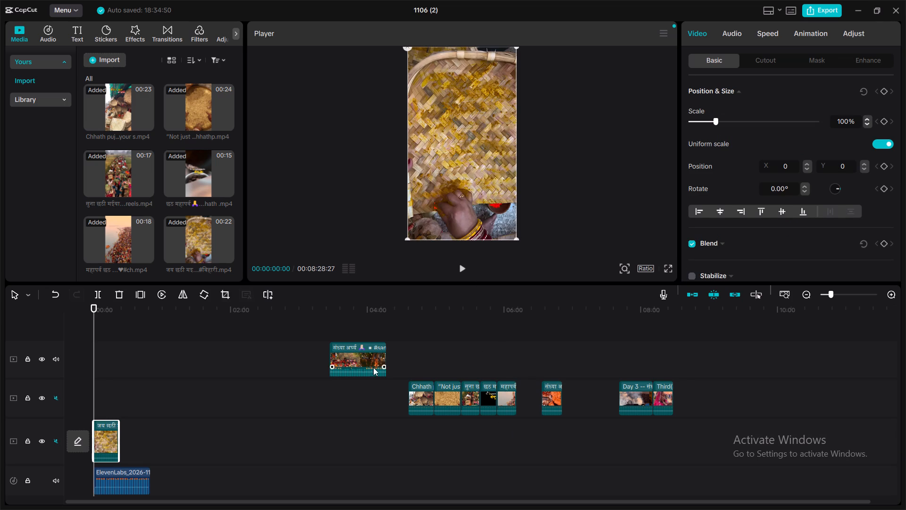
Replace the जय छठी clip at the main track's start with the महापर्व clip, parking जय छठी one track up at about 3:20.
left_click_drag(505, 383, 248, 394)
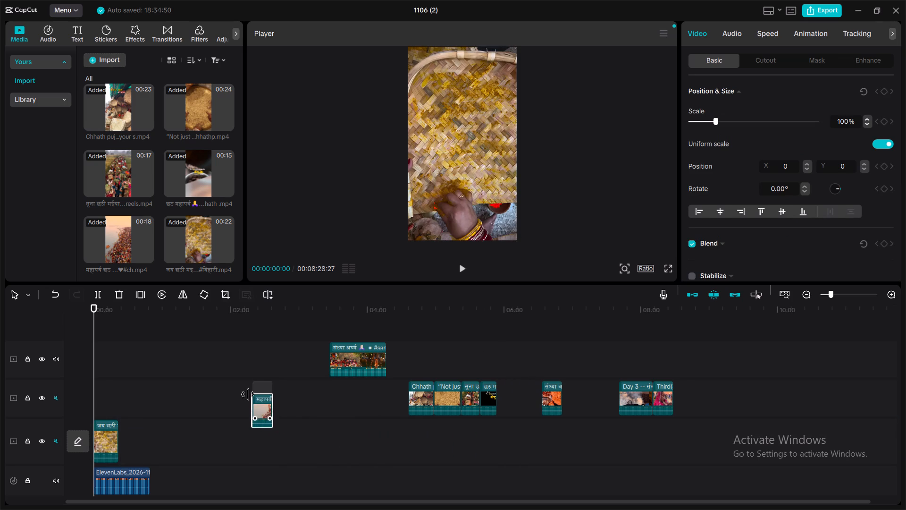
left_click_drag(248, 394, 244, 394)
left_click_drag(104, 422, 310, 401)
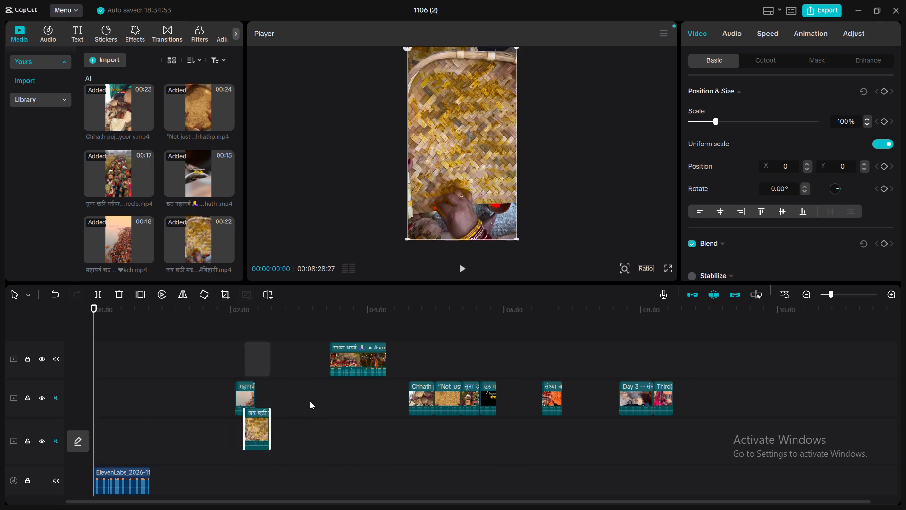
left_click_drag(310, 401, 330, 393)
left_click_drag(240, 386, 240, 419)
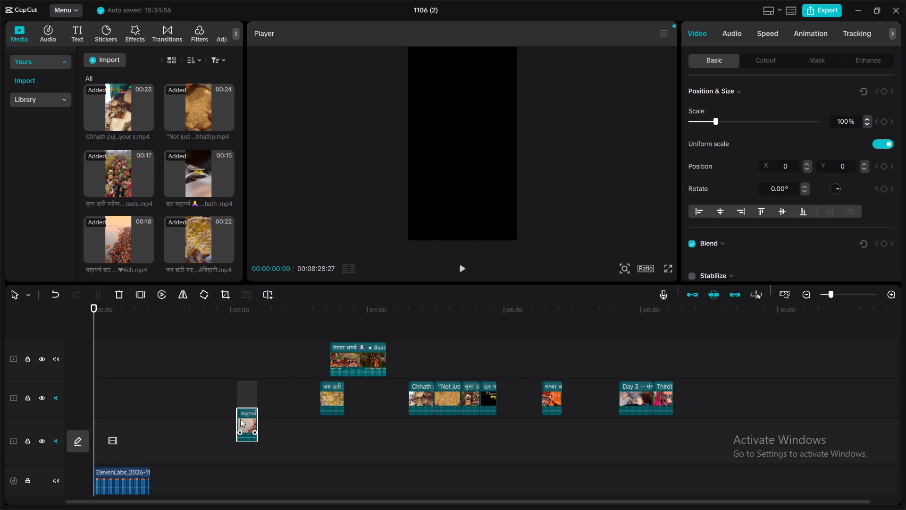
left_click_drag(240, 419, 240, 423)
Split the महापर्व clip at 00:00:04:19 against the voiceover and park its remainder one track up at about 4:00.
left_click(465, 272)
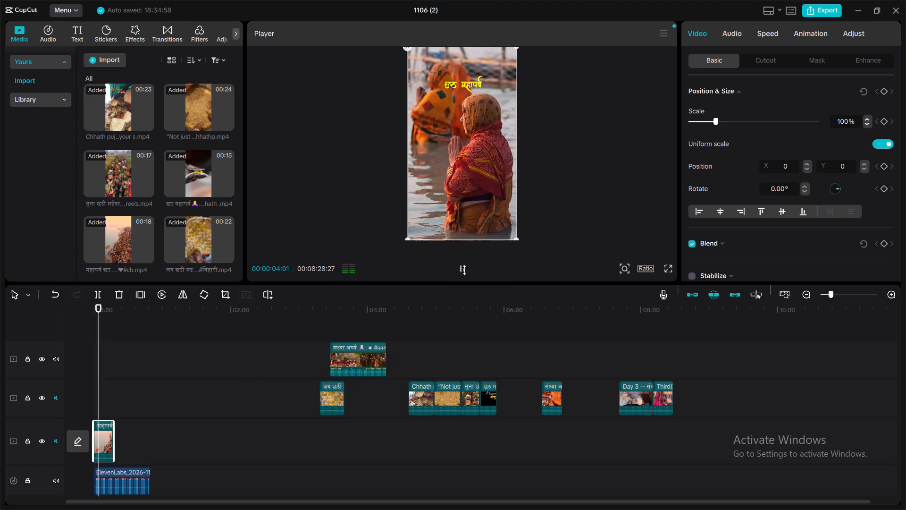
left_click(463, 269)
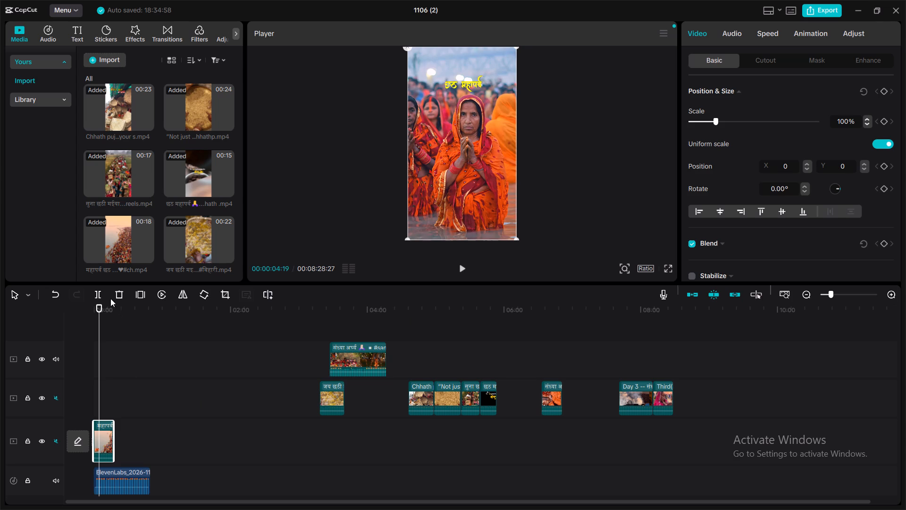
left_click(94, 292)
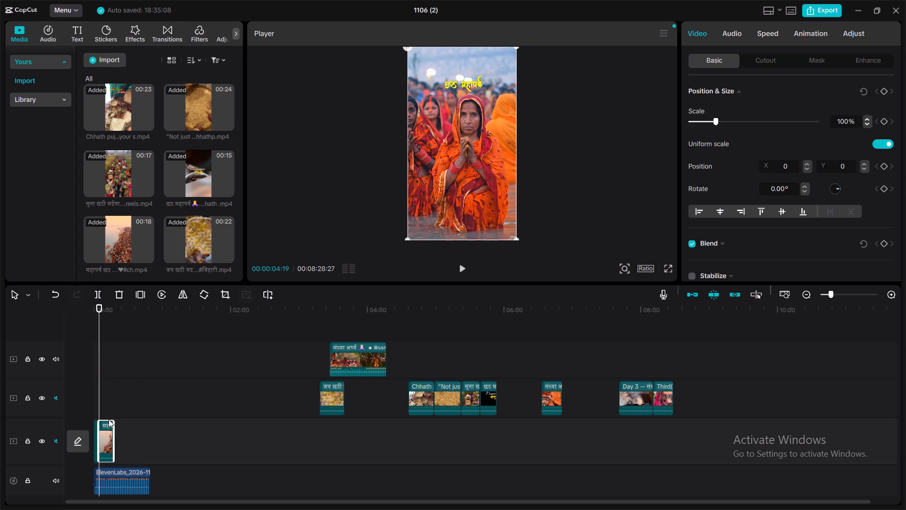
left_click_drag(106, 425, 373, 386)
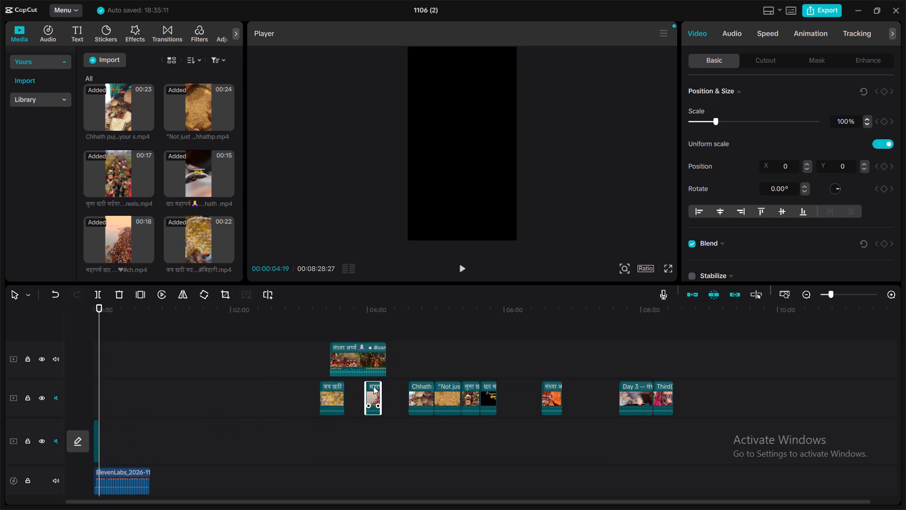
Place the short संध्या अर्घ्य clip from about 6:35 after the महापर्व clip and trim about 3 seconds off its start.
left_click_drag(554, 385, 555, 441)
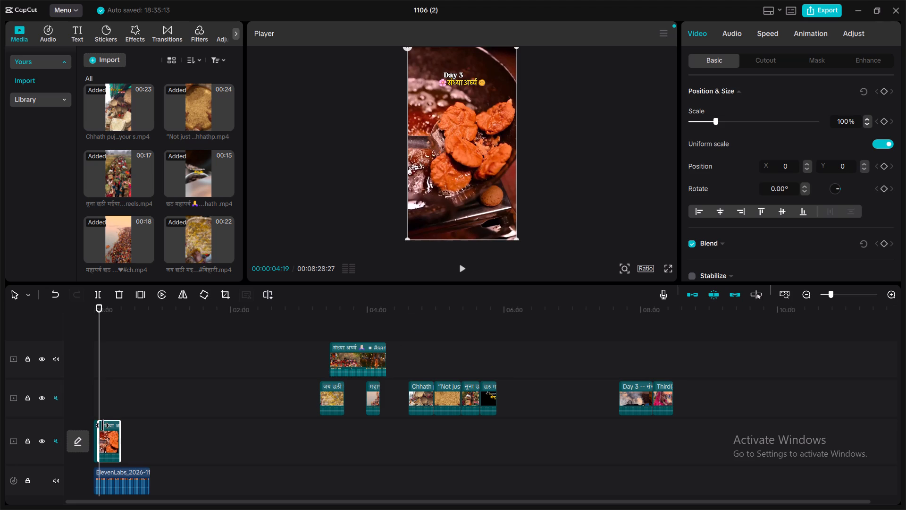
left_click_drag(102, 426, 110, 428)
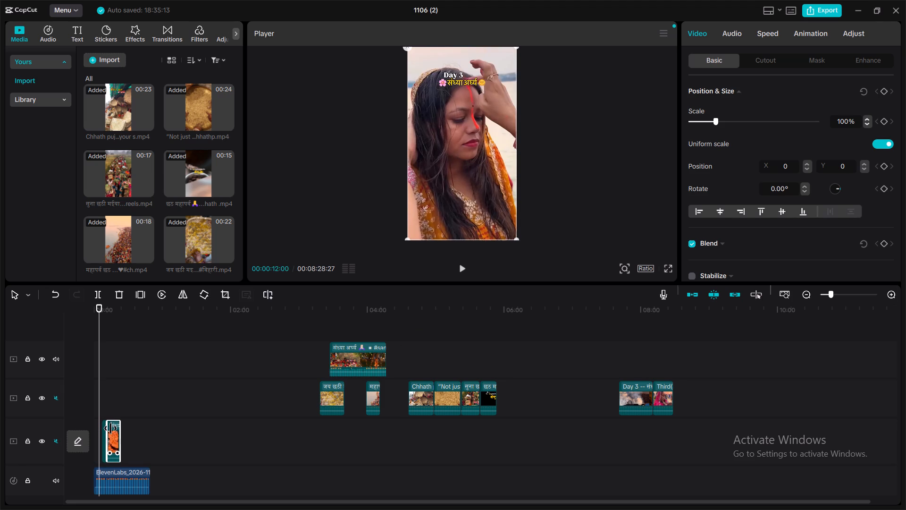
left_click_drag(110, 428, 103, 431)
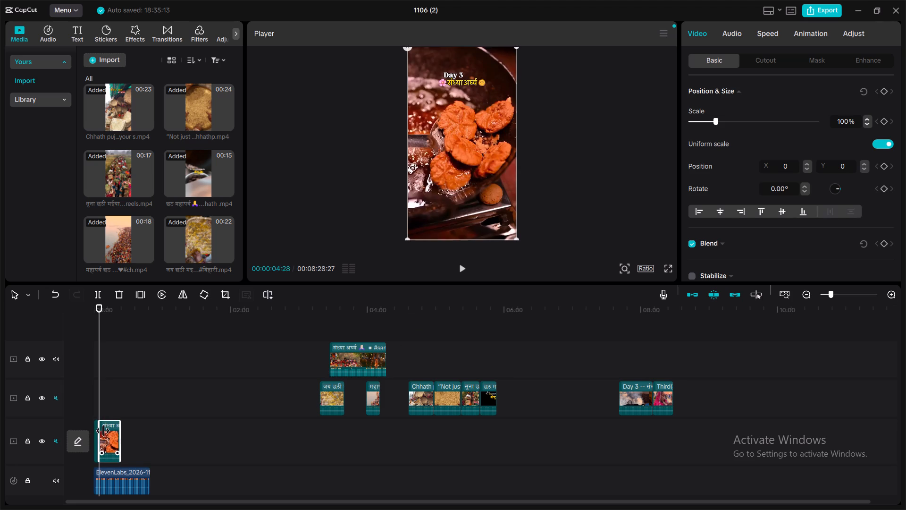
left_click_drag(103, 431, 106, 429)
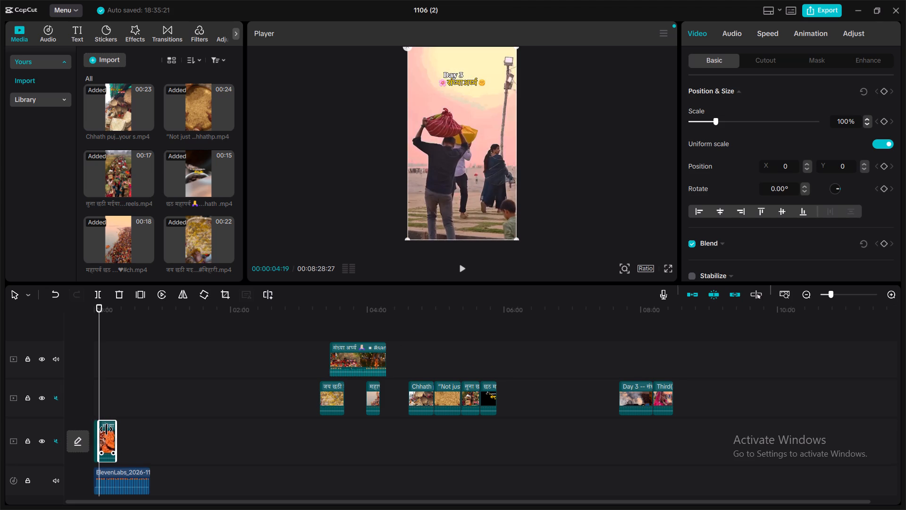
Play the voiceover over the संध्या अर्घ्य clip from 00:00:04:19 and trim the clip's end to 00:00:15:20.
left_click(460, 266)
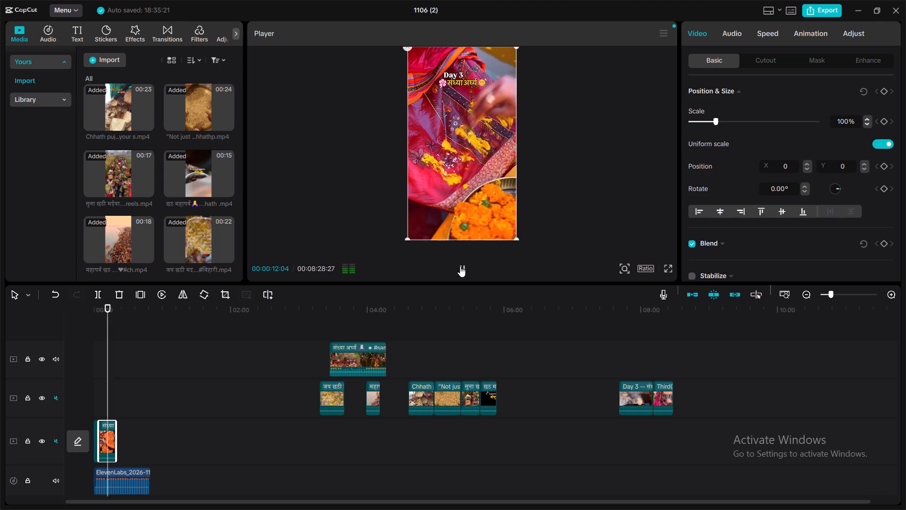
left_click(460, 266)
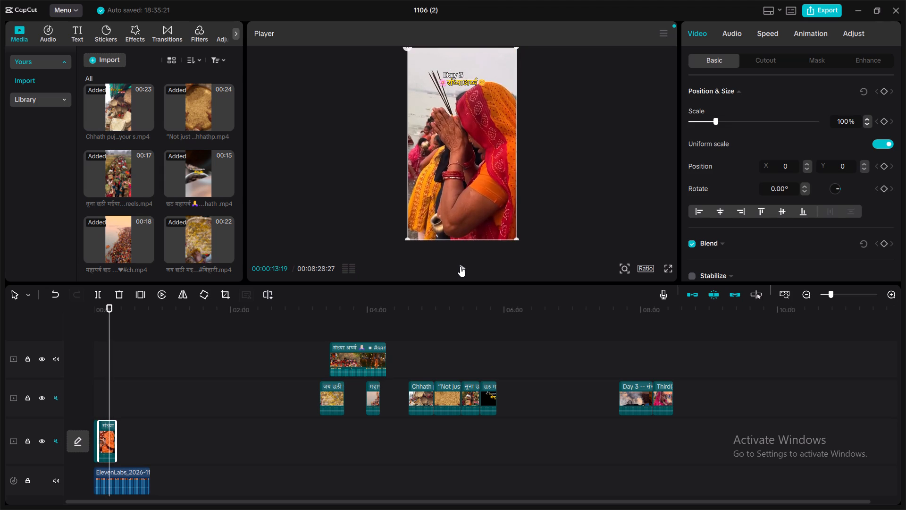
left_click(460, 266)
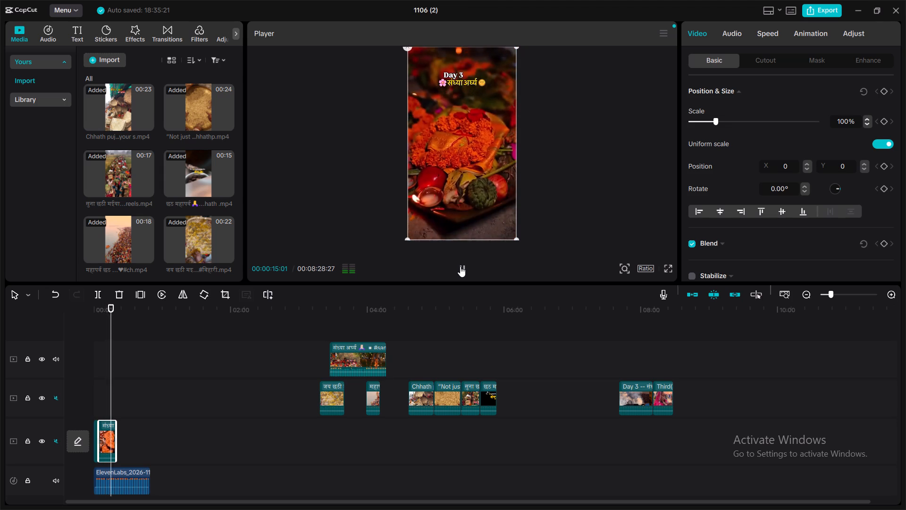
left_click(460, 266)
left_click(460, 266)
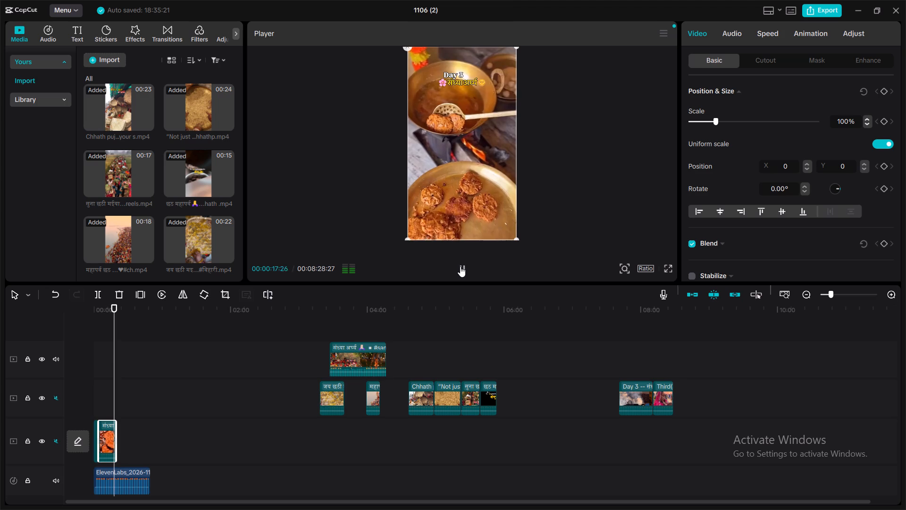
left_click(460, 266)
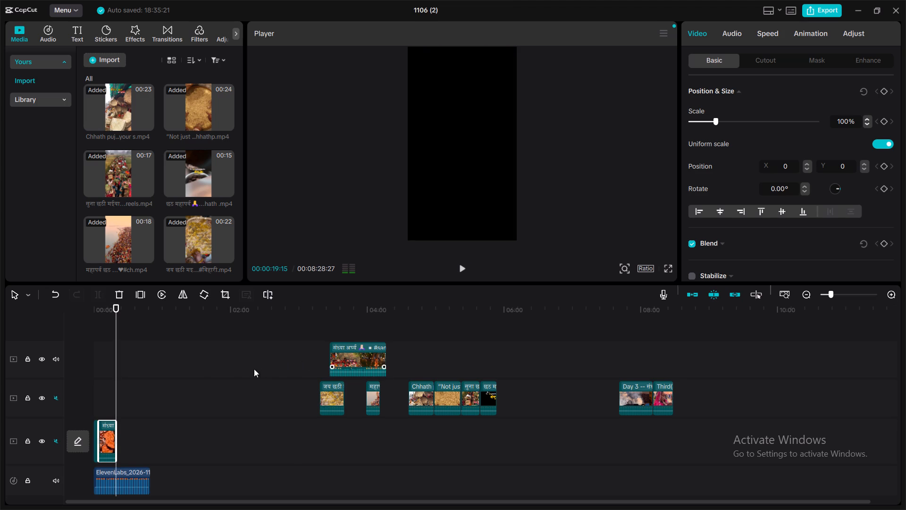
left_click(100, 390)
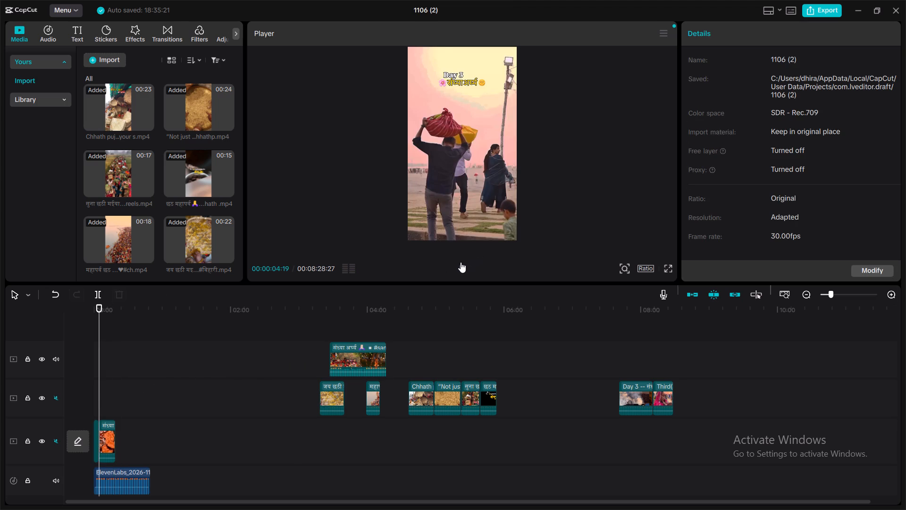
left_click(460, 262)
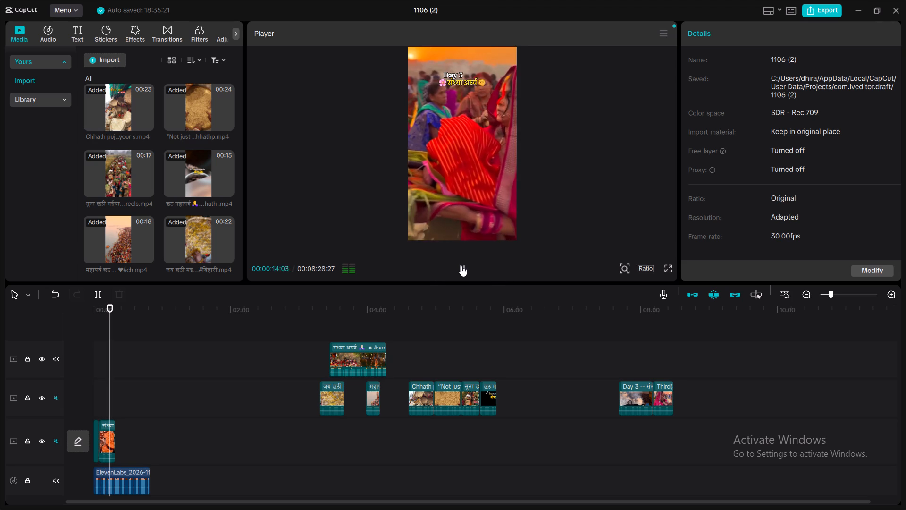
left_click(461, 266)
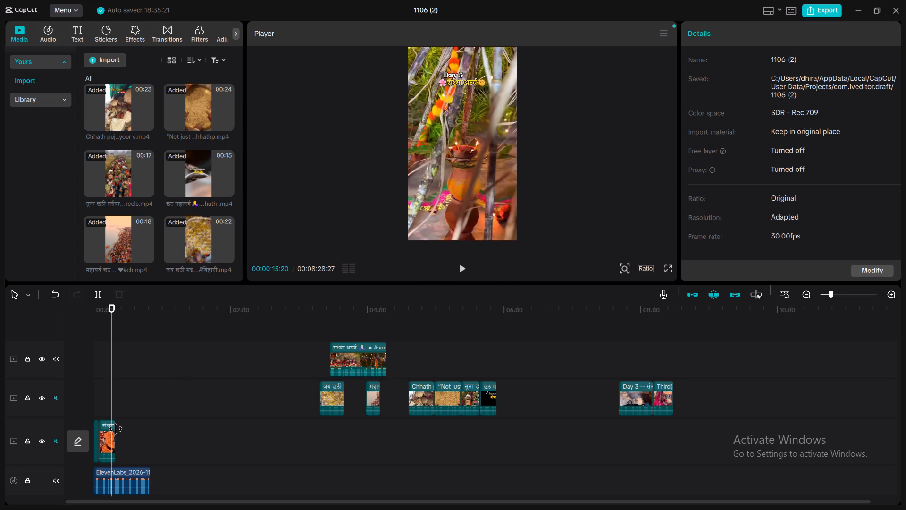
left_click_drag(116, 429, 110, 433)
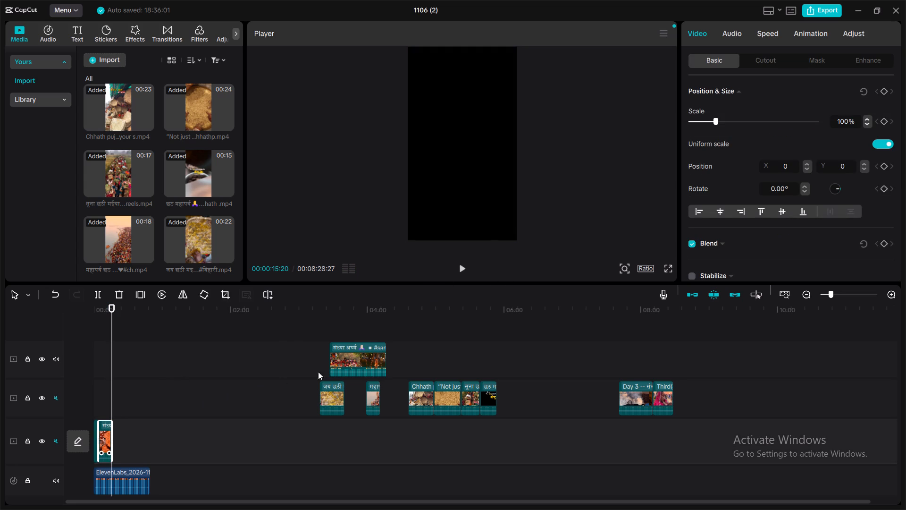
Move the सुना छठी मईया procession clip from about 5:23 to the main track, directly after the संध्या अर्घ्य clip.
left_click(417, 351)
left_click_drag(417, 351, 473, 356)
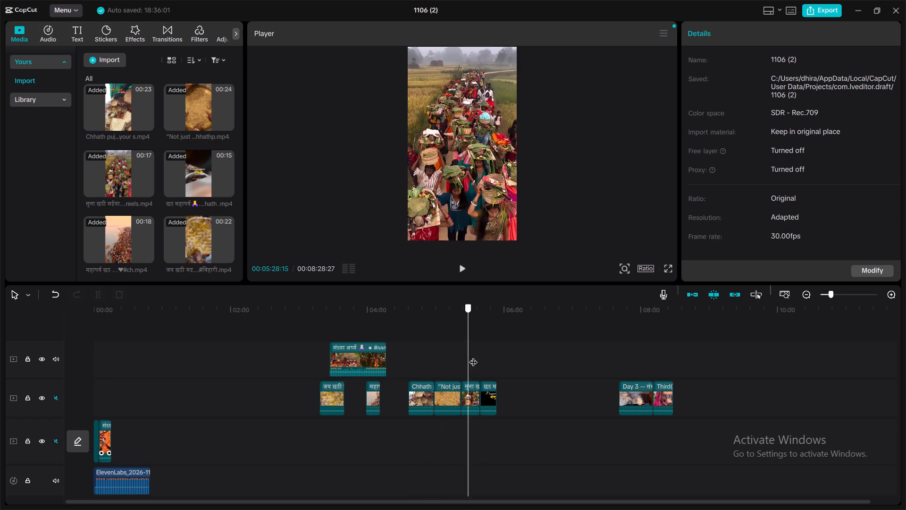
left_click_drag(473, 356, 98, 413)
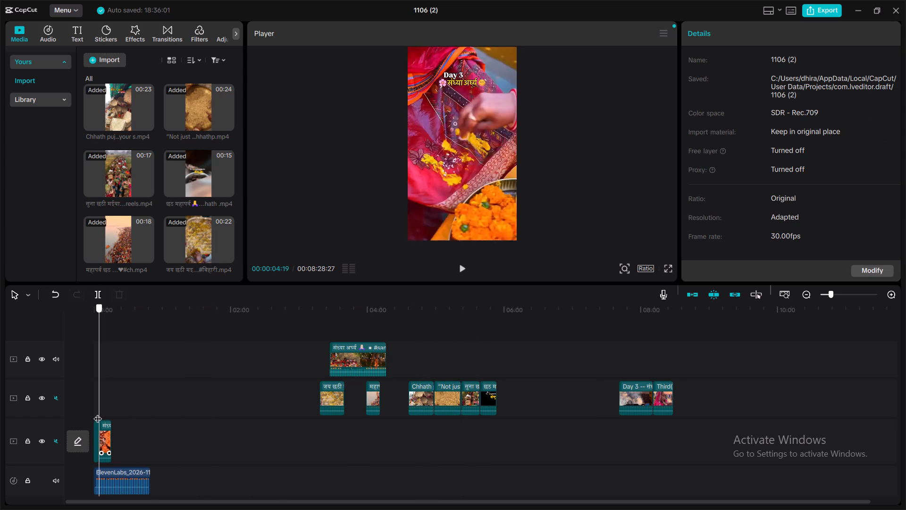
left_click_drag(98, 413, 97, 413)
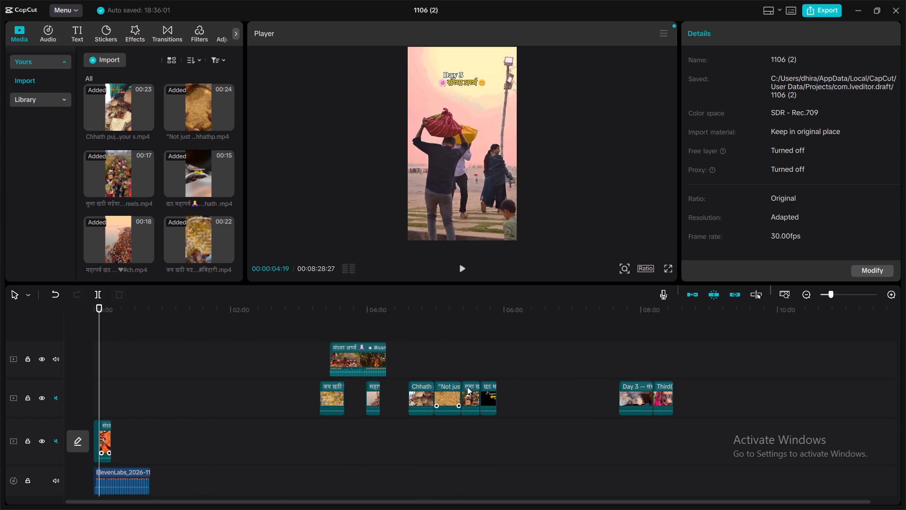
left_click_drag(471, 387, 483, 426)
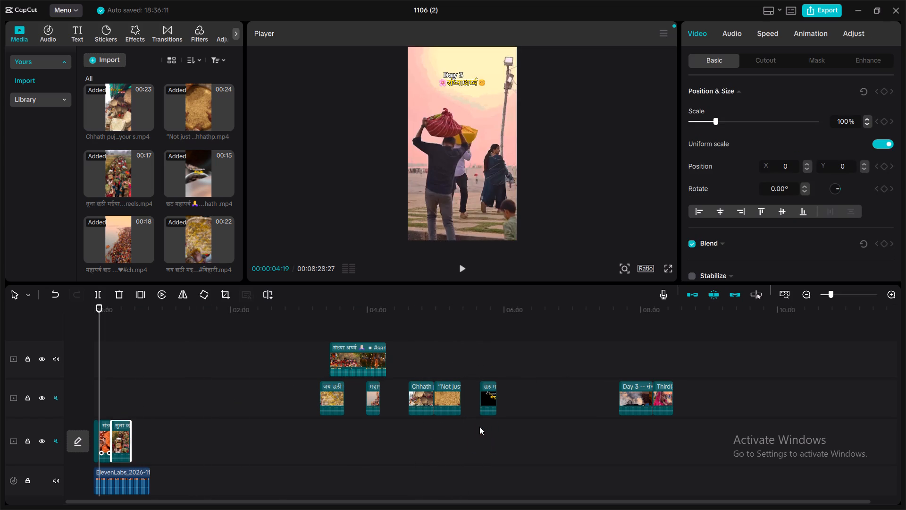
Play the voiceover over the procession clip and trim the clip's end to 00:00:19:15.
left_click(111, 387)
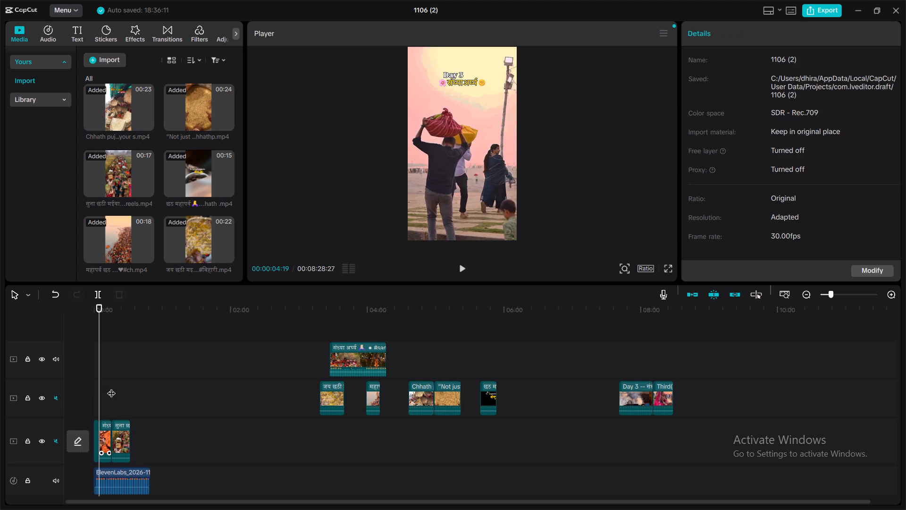
left_click(464, 263)
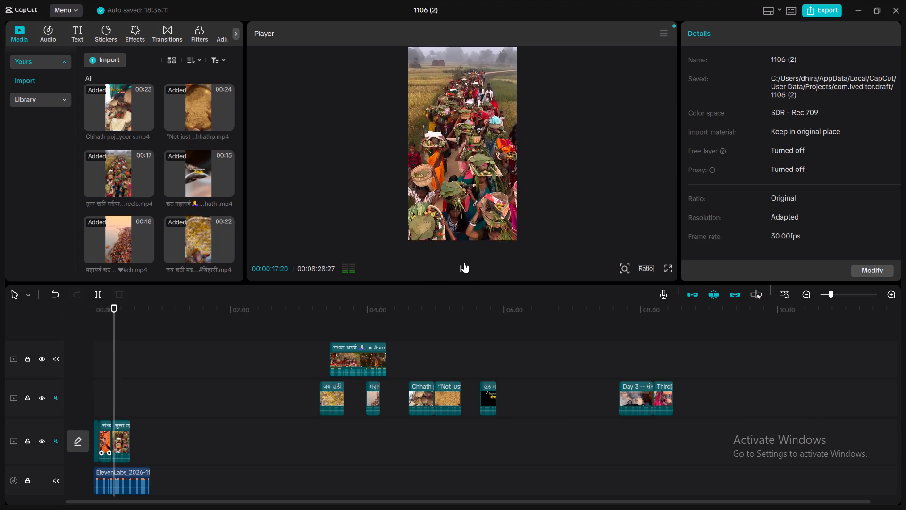
left_click(464, 263)
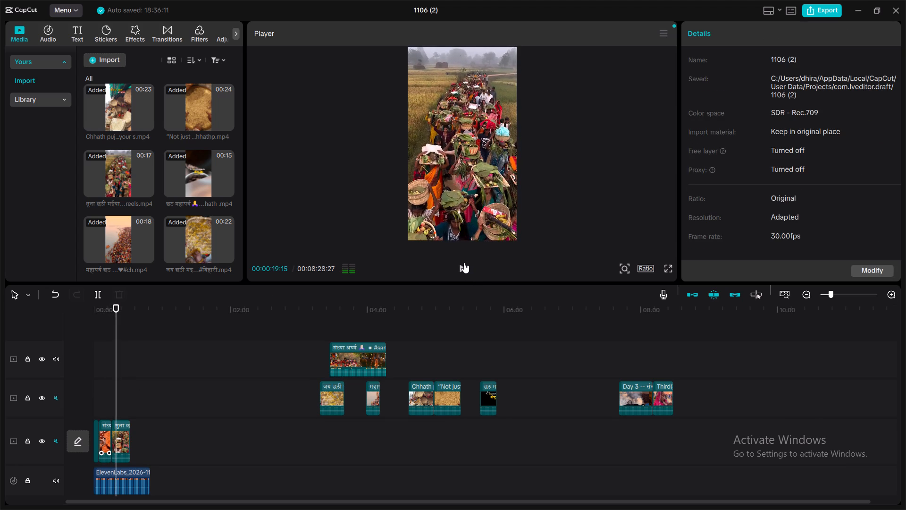
left_click(122, 425)
left_click_drag(129, 438, 122, 440)
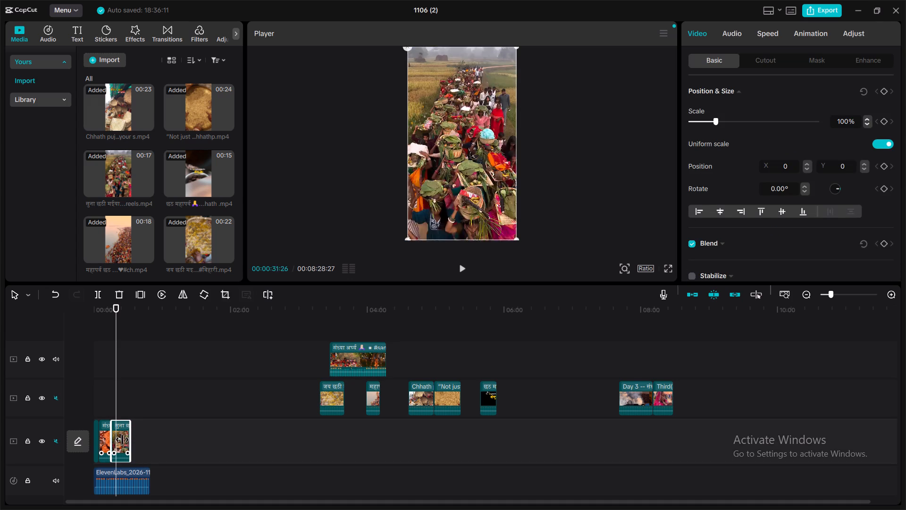
left_click_drag(122, 440, 118, 441)
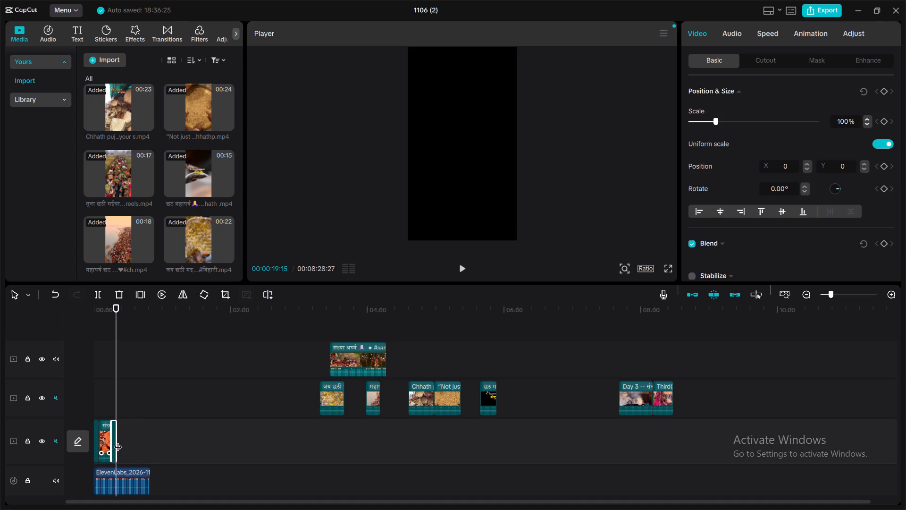
Move the Chhath puj clip to the main track right after the procession clip and return the playhead to 00:00:19:15.
left_click(462, 264)
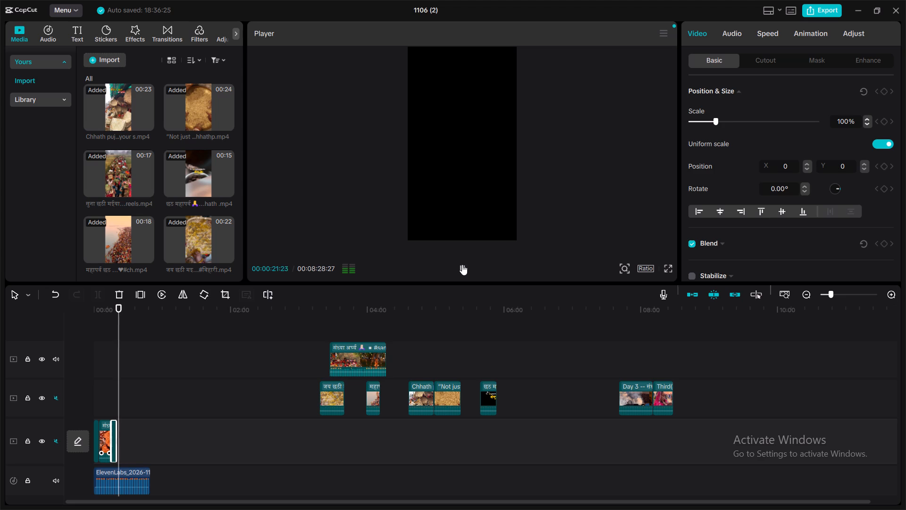
left_click(462, 264)
left_click_drag(415, 383, 419, 411)
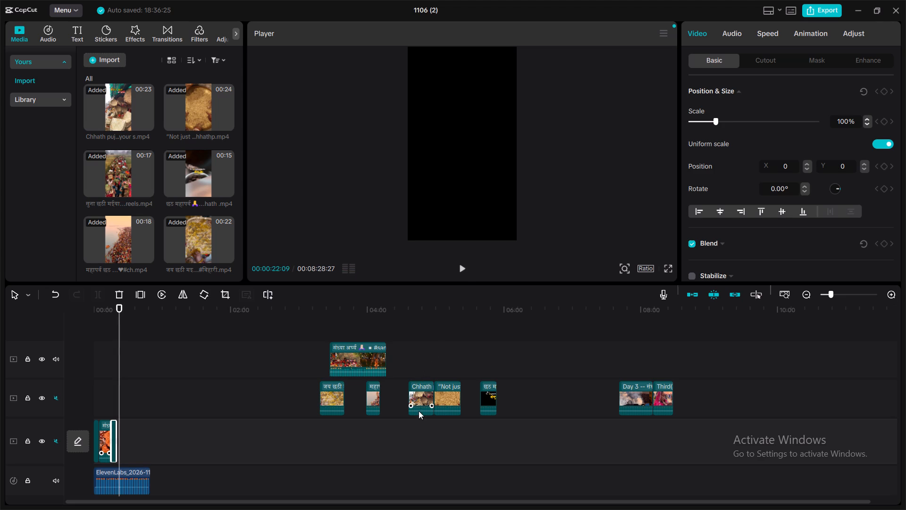
left_click_drag(419, 411, 416, 427)
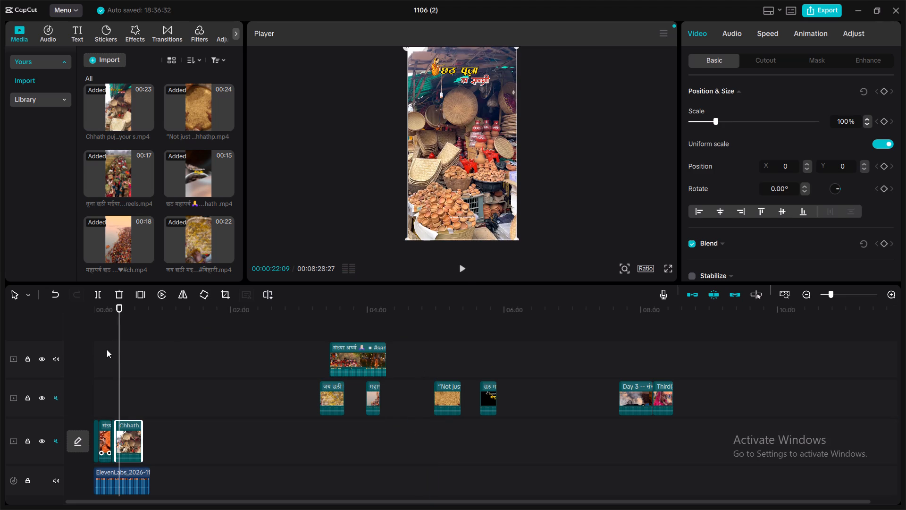
left_click(114, 351)
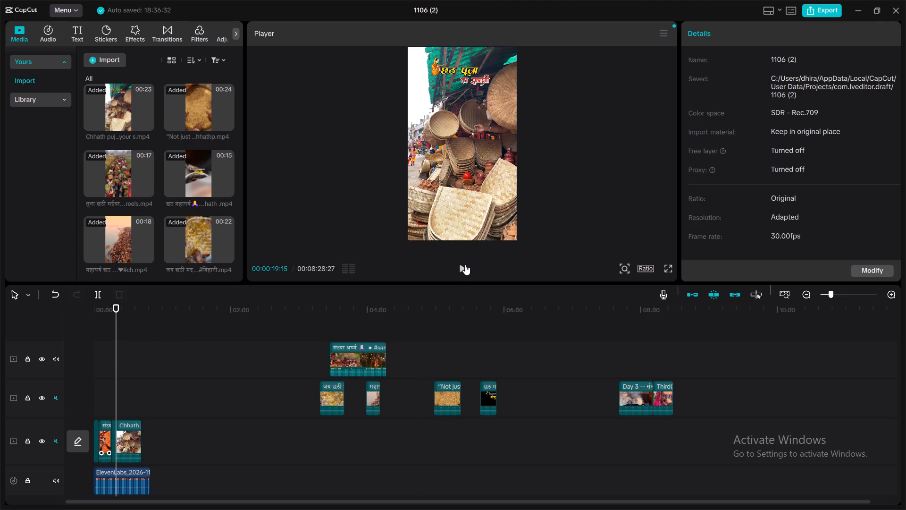
Play the voiceover over the Chhath puj clip from 00:00:19:15 and replay its opening seconds to check the match.
left_click(465, 264)
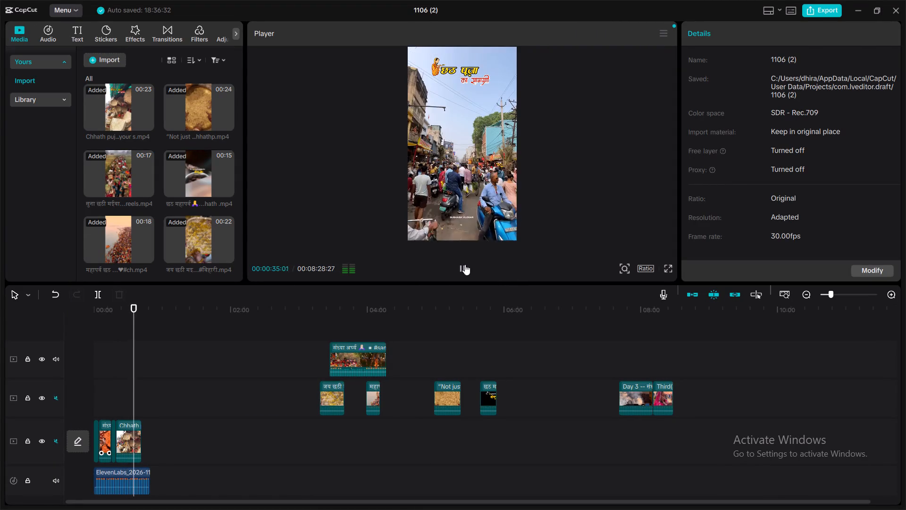
left_click(465, 264)
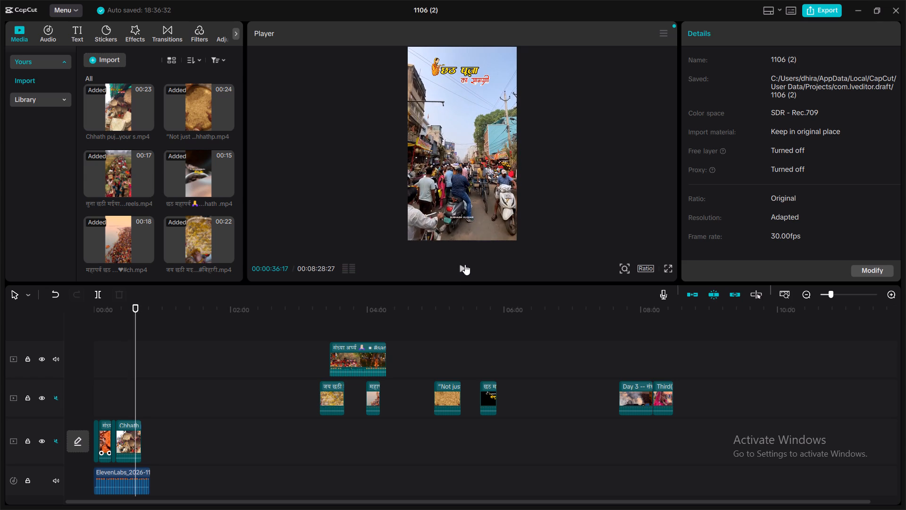
left_click_drag(135, 379, 117, 383)
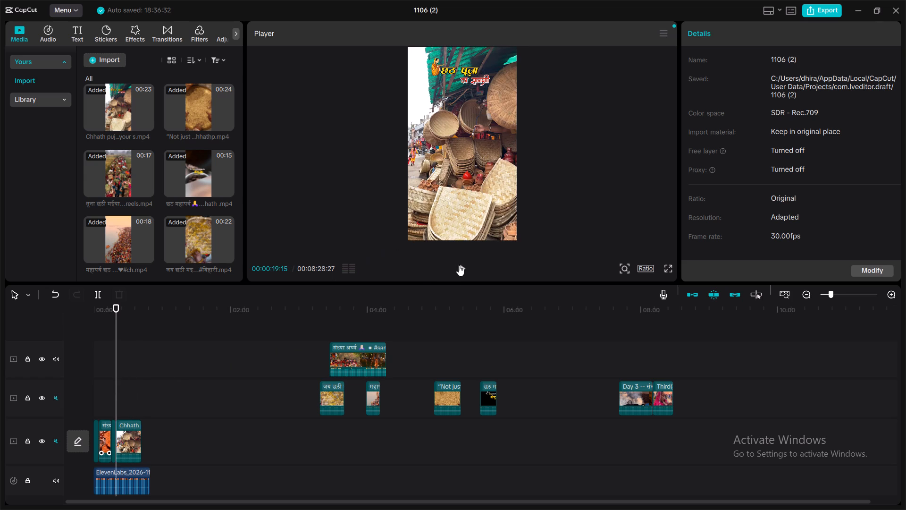
left_click(461, 266)
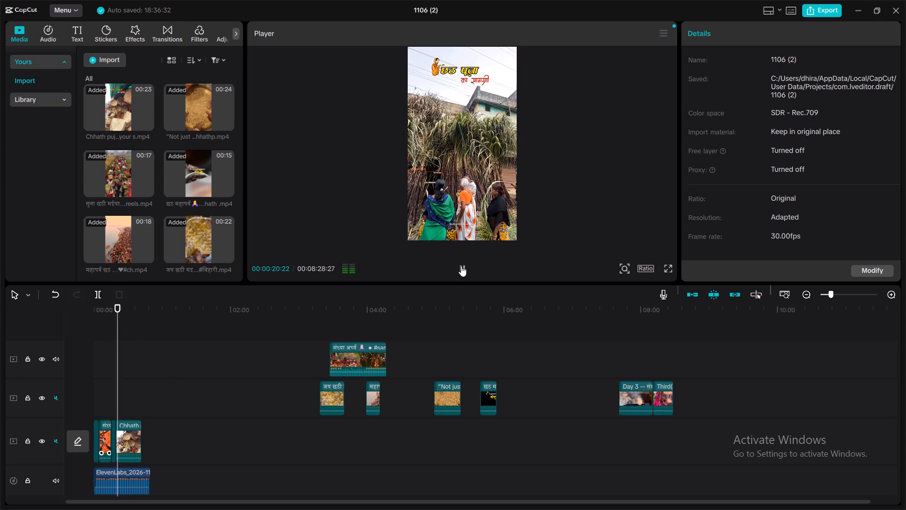
left_click(461, 266)
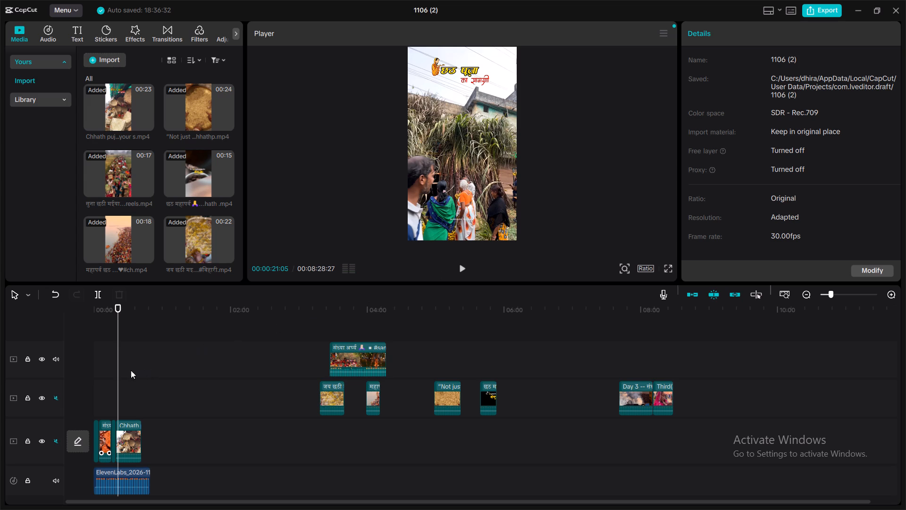
left_click(117, 360)
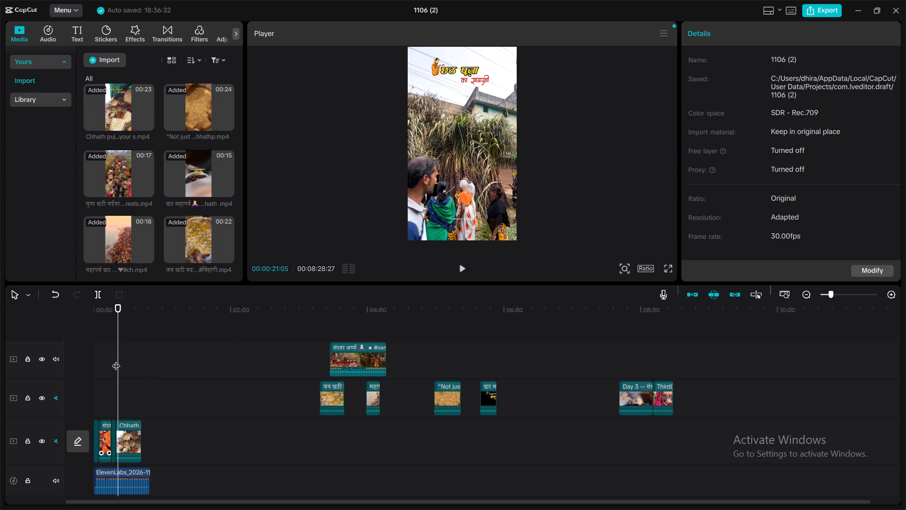
left_click(461, 265)
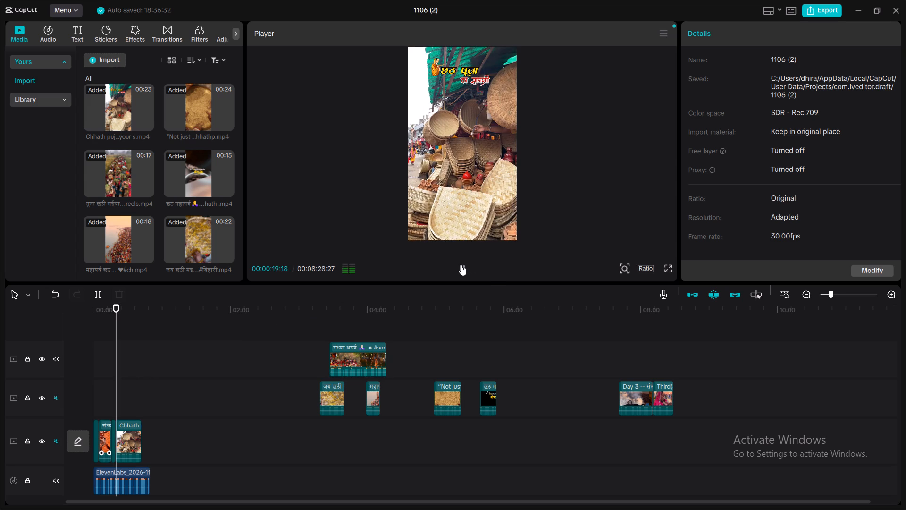
left_click(461, 265)
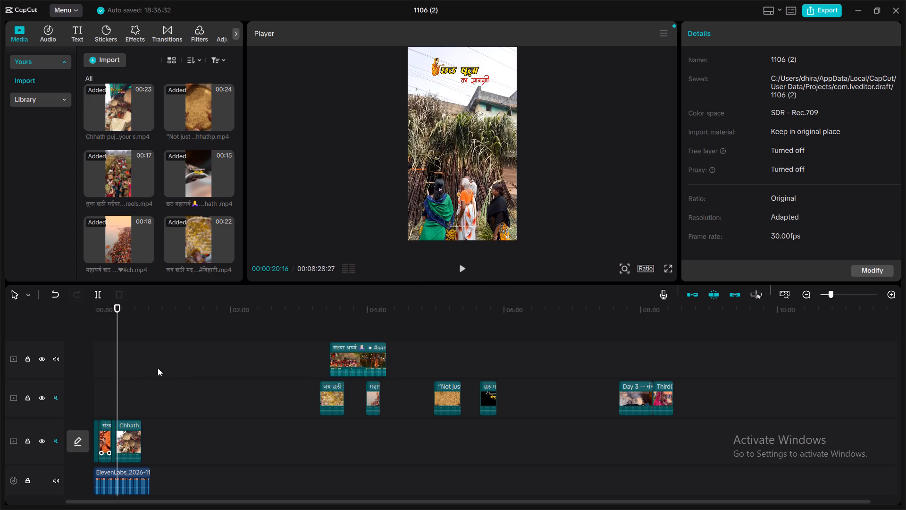
left_click(117, 374)
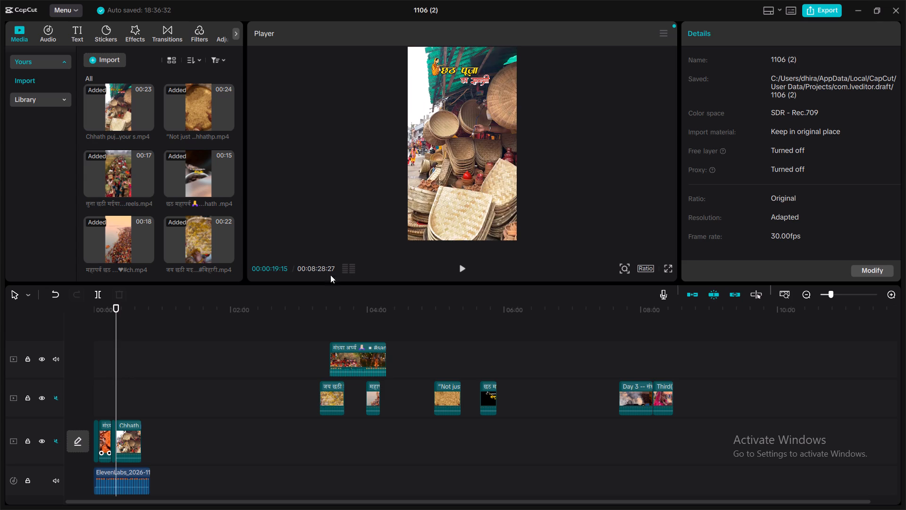
left_click(459, 268)
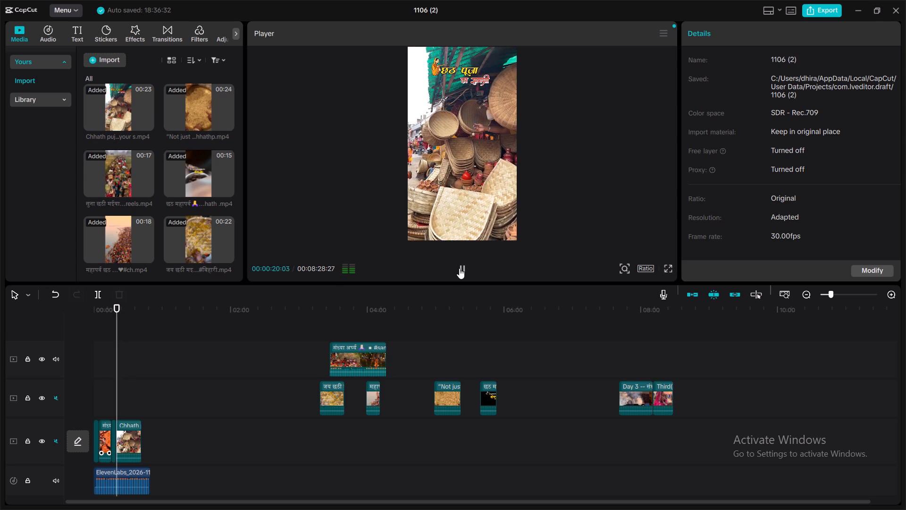
left_click(459, 268)
Play from 00:00:19:15 to 00:00:20:06 and split the Chhath puj clip there.
left_click(118, 381)
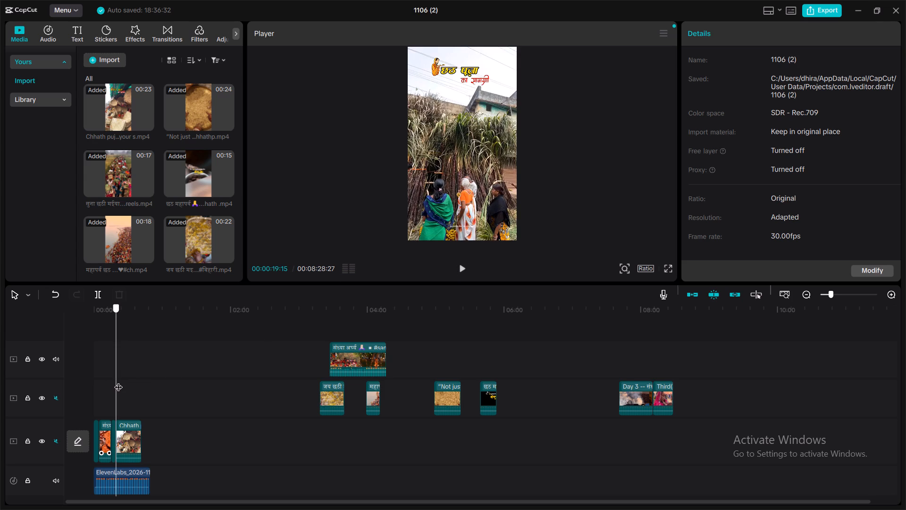
left_click(464, 269)
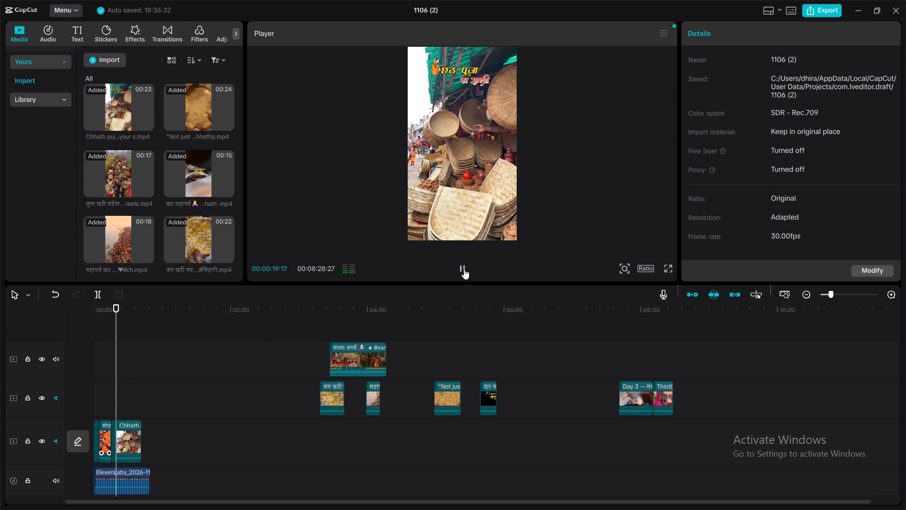
left_click(464, 269)
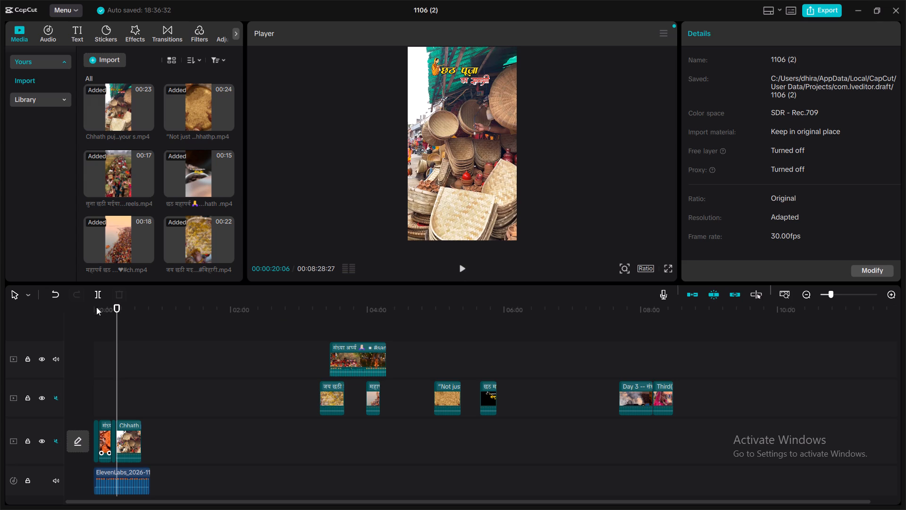
left_click(97, 298)
Trim the start of the longer Chhath puj segment until it ends at about 00:00:34, then return the playhead to 00:00:19:15.
left_click(124, 424)
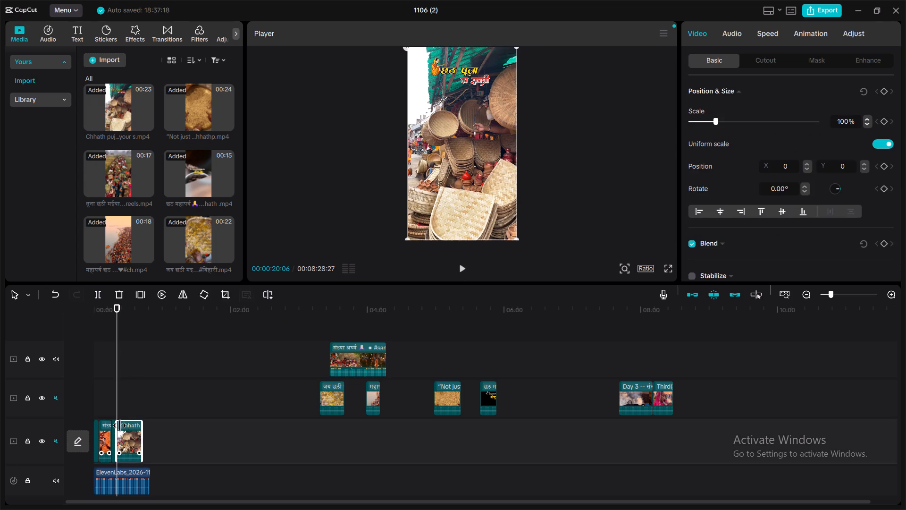
left_click(118, 426)
left_click_drag(118, 426, 120, 426)
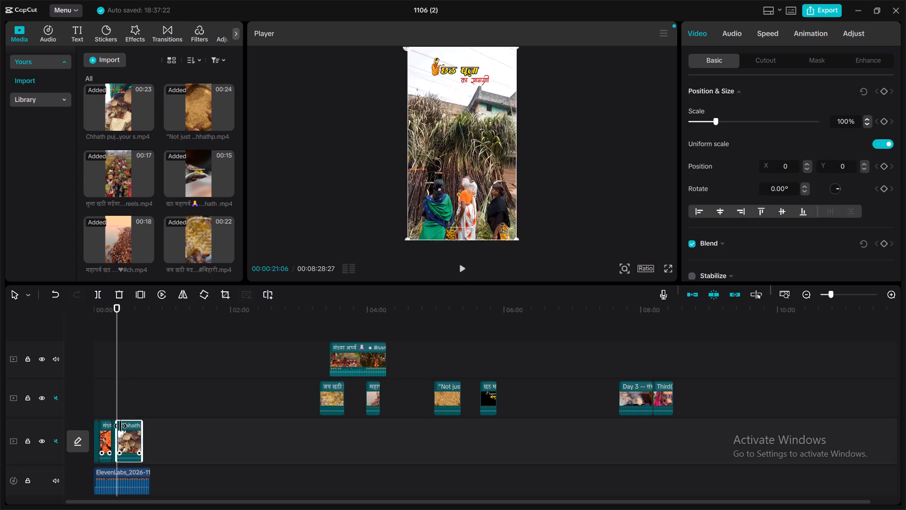
left_click_drag(120, 426, 124, 426)
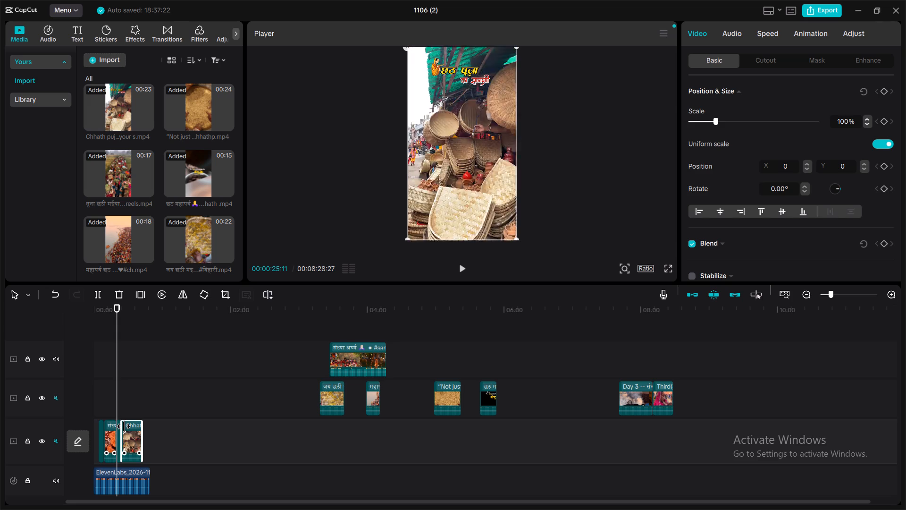
left_click(466, 272)
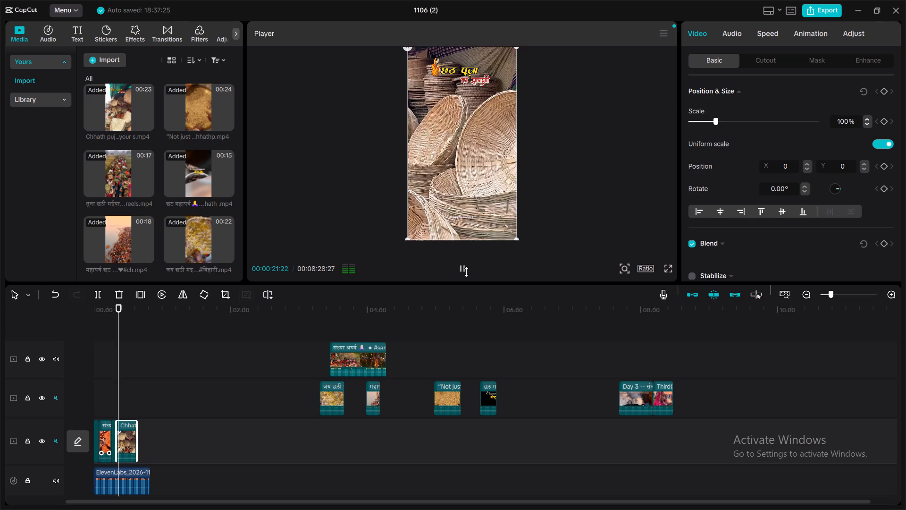
left_click(466, 272)
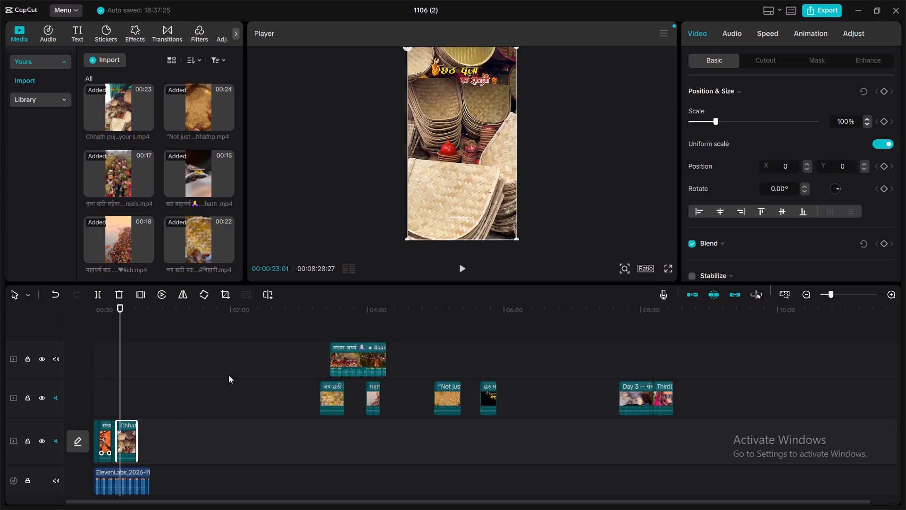
left_click_drag(116, 428, 120, 429)
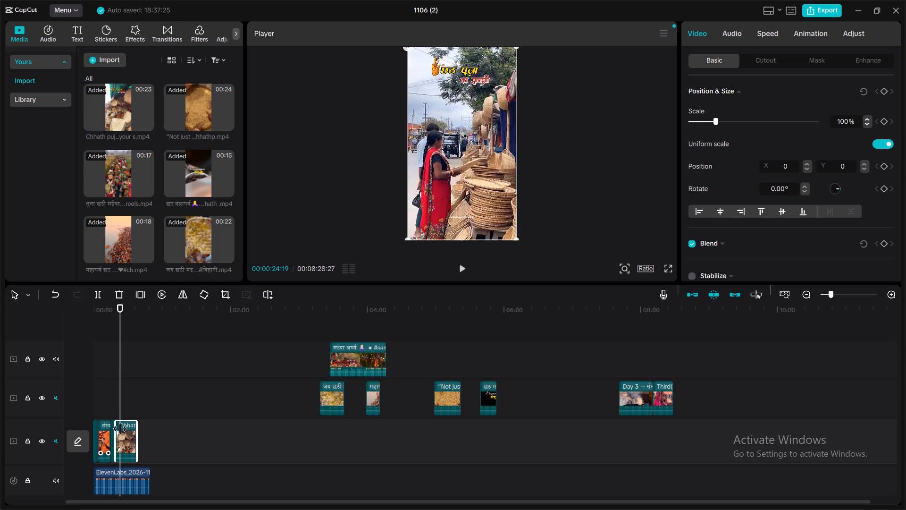
left_click_drag(120, 429, 120, 430)
left_click_drag(121, 412, 115, 412)
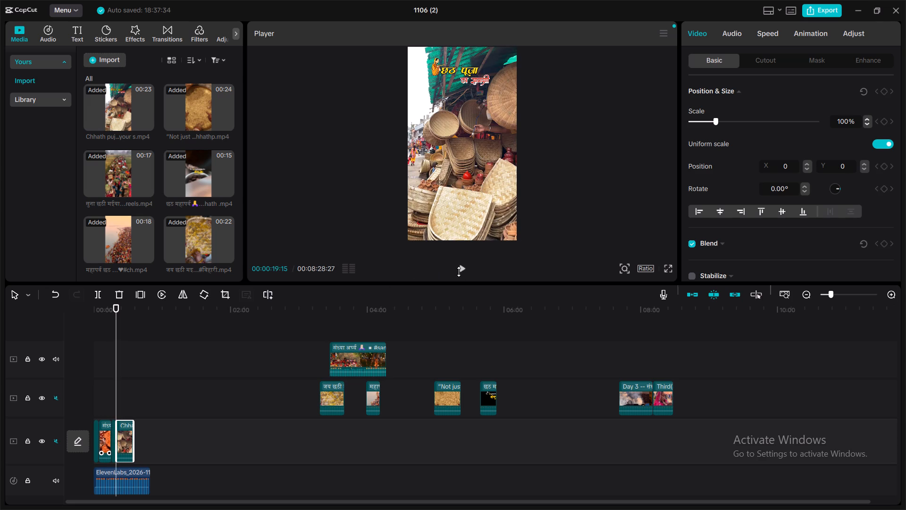
Play the voiceover over the shortened Chhath puj segment and trim its start further until it ends at about 00:00:27.
left_click(459, 272)
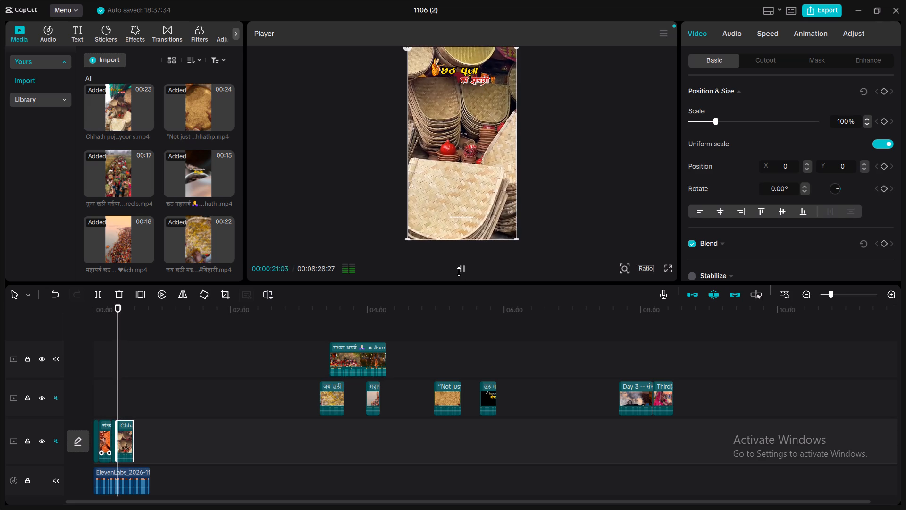
left_click(459, 272)
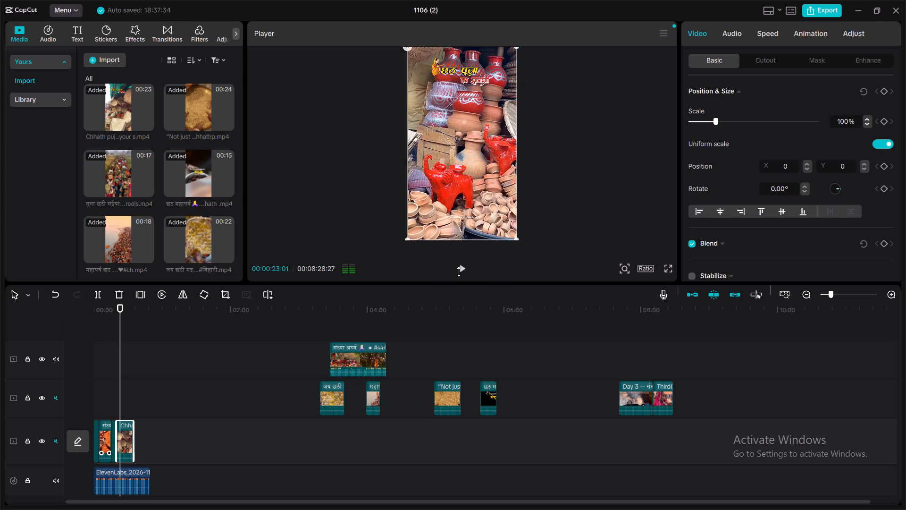
left_click(459, 272)
left_click(459, 272)
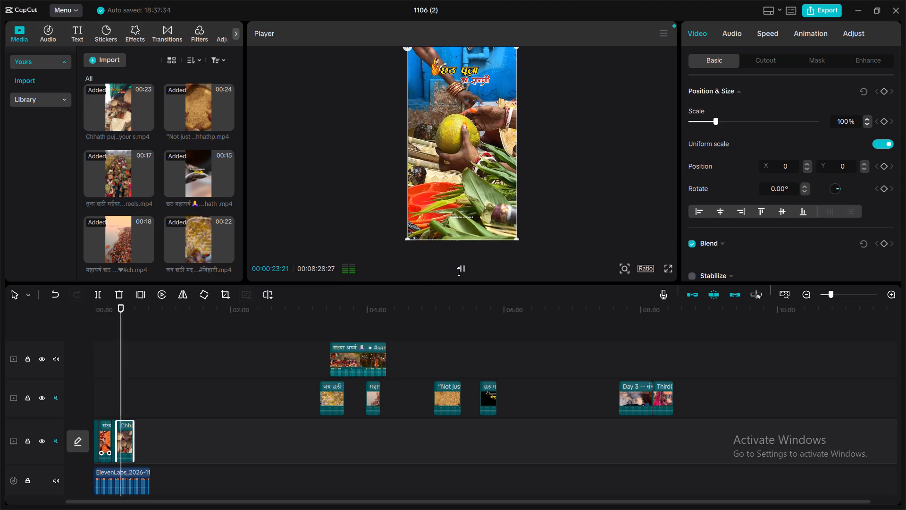
left_click(459, 272)
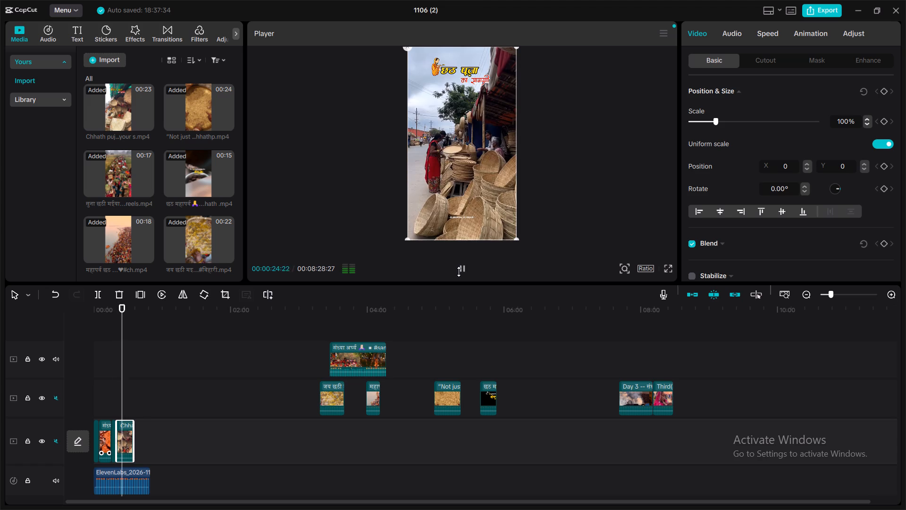
right_click(459, 272)
left_click(460, 267)
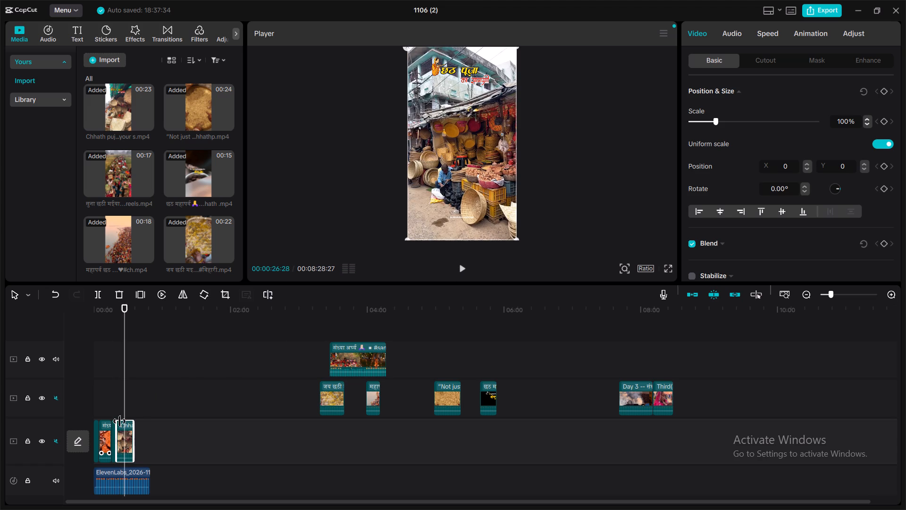
left_click_drag(118, 424, 118, 425)
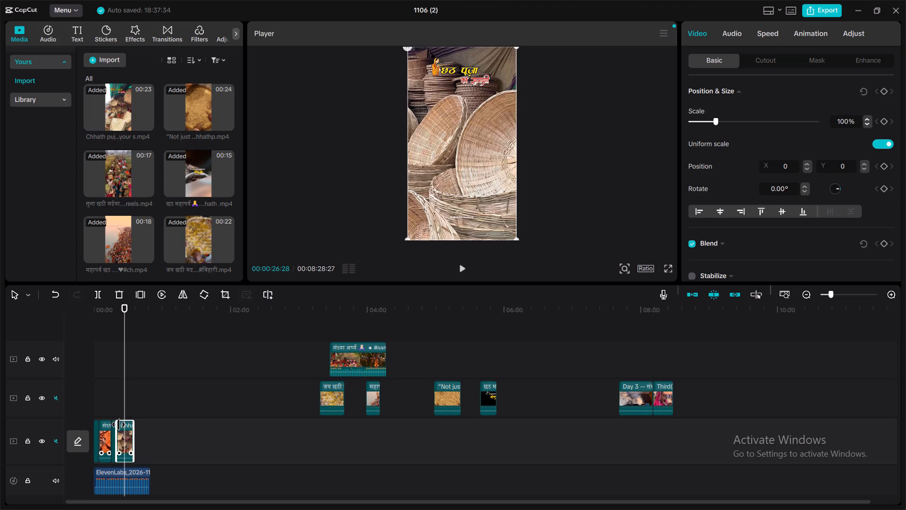
left_click_drag(118, 425, 129, 426)
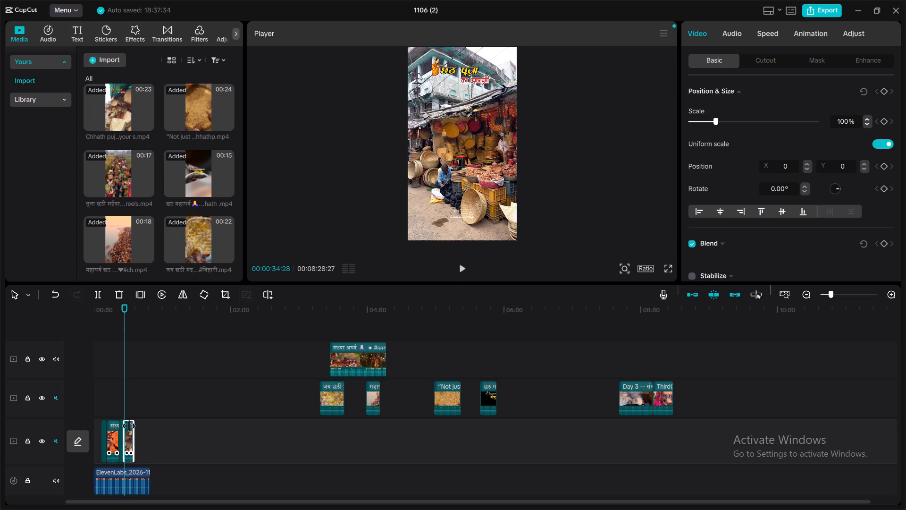
left_click_drag(129, 426, 129, 426)
left_click(114, 410)
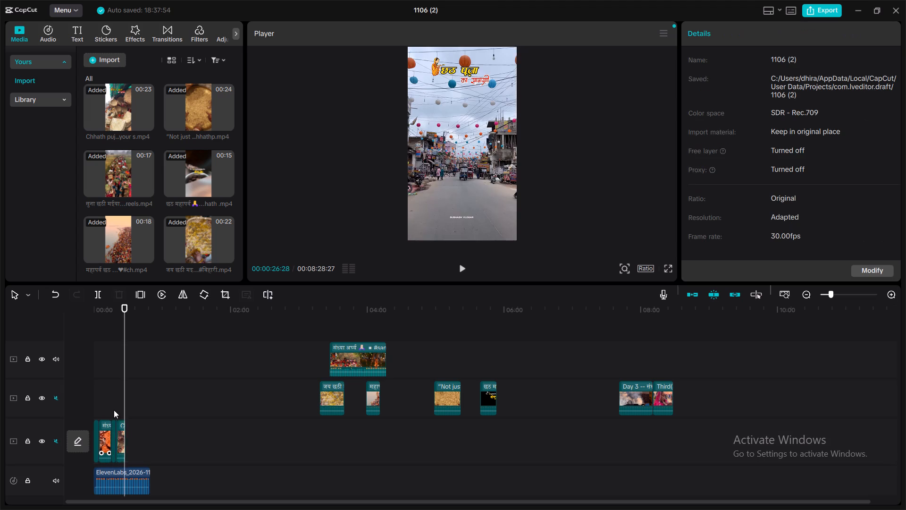
Play the trimmed Chhath puj segment with the voiceover and move it off the main track to the top track at about 2:35.
left_click(466, 265)
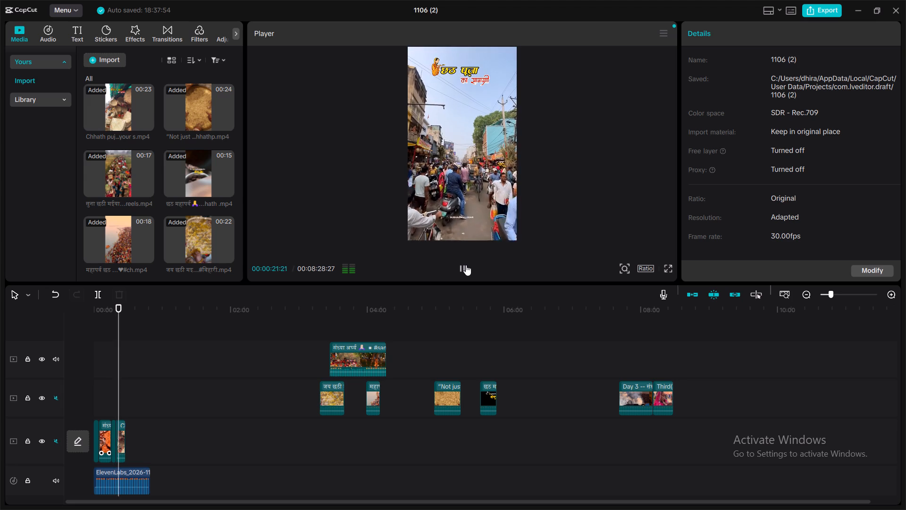
left_click(466, 265)
left_click(466, 265)
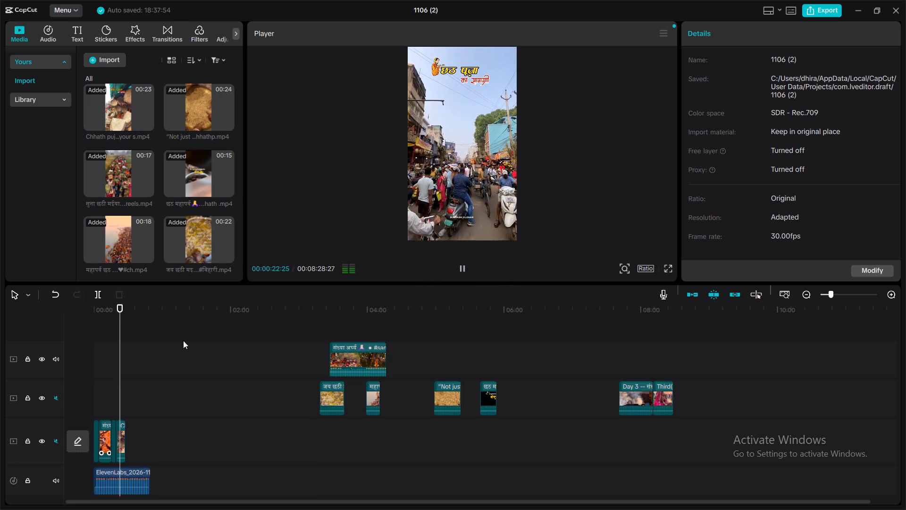
left_click(120, 402)
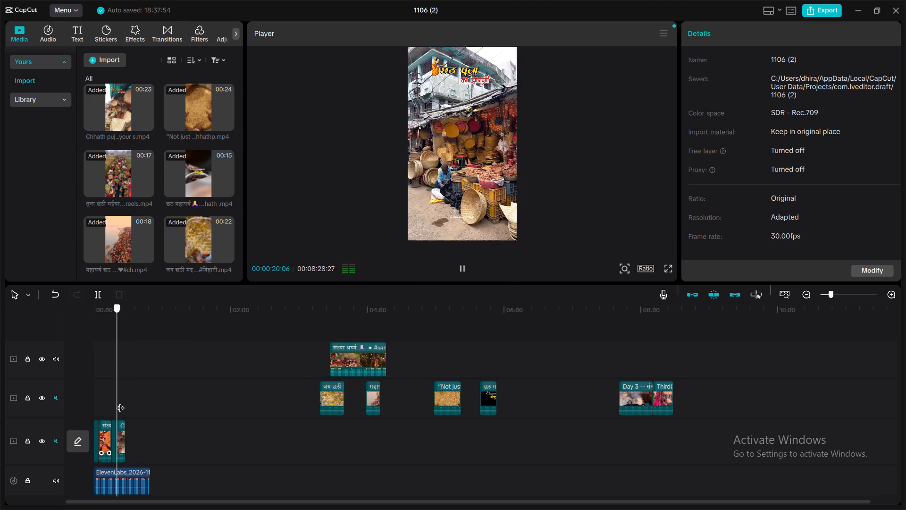
left_click_drag(120, 422, 259, 357)
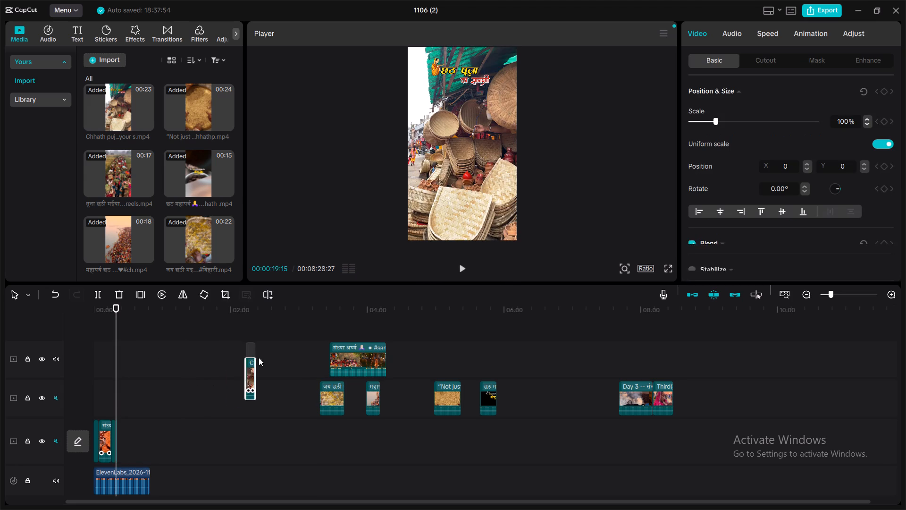
left_click_drag(259, 357, 274, 354)
left_click(336, 384)
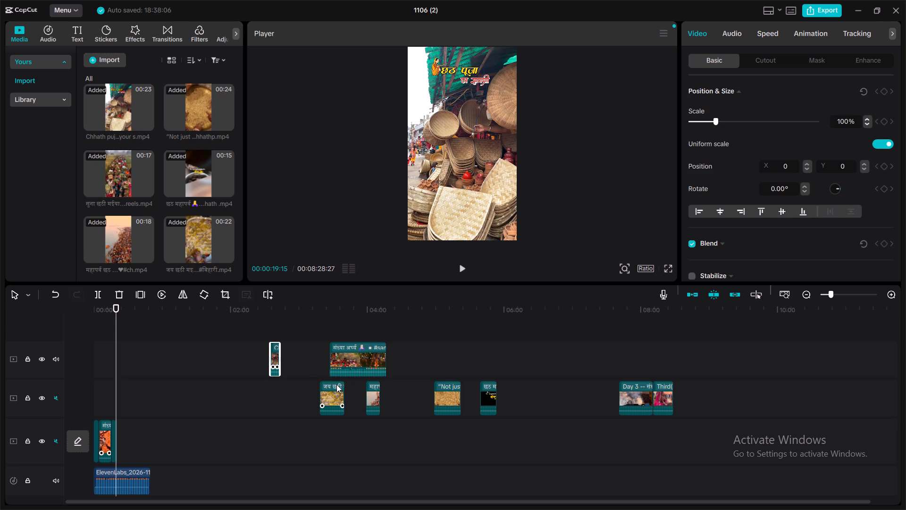
left_click(459, 355)
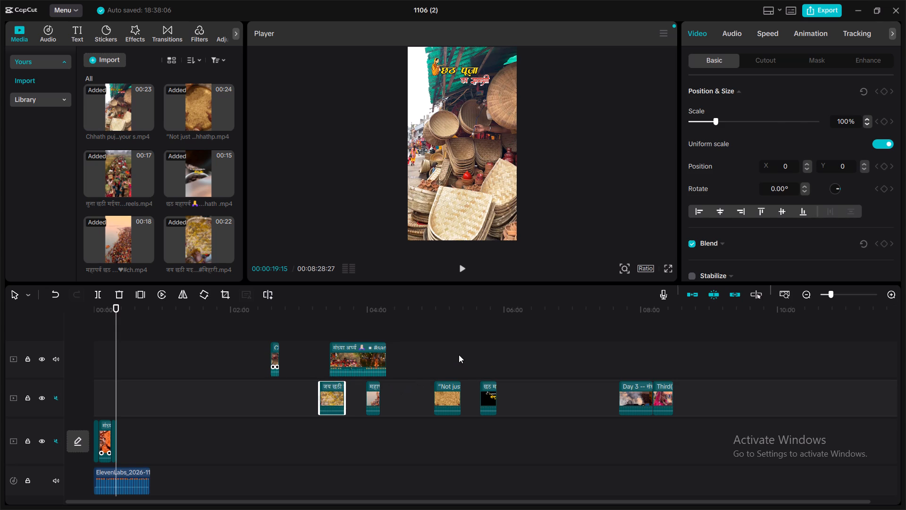
Scrub through the clips waiting on the upper tracks and move the "Third" clip onto the end of the main track.
left_click_drag(459, 355, 439, 359)
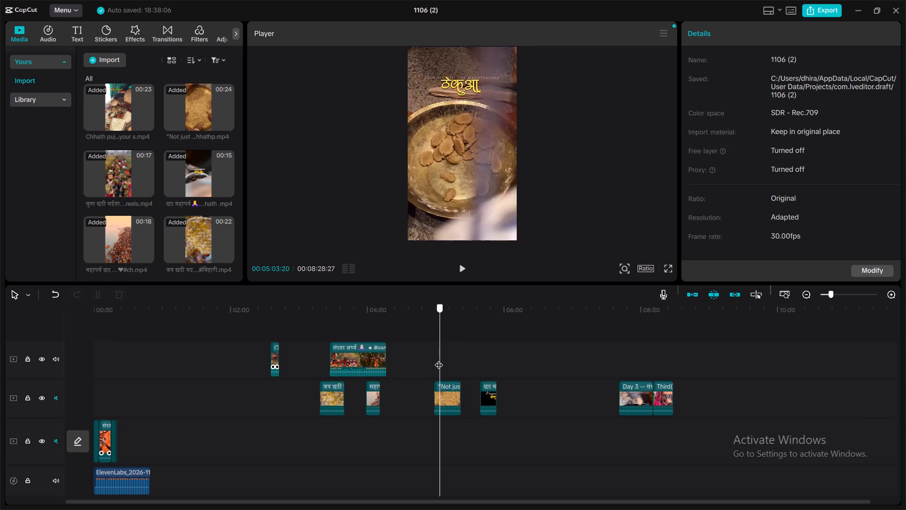
left_click_drag(439, 359, 637, 342)
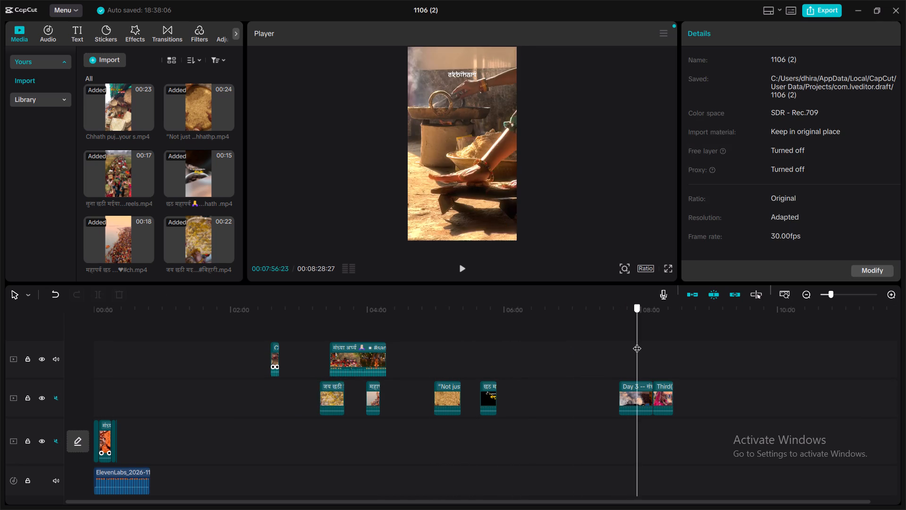
left_click_drag(637, 342, 673, 354)
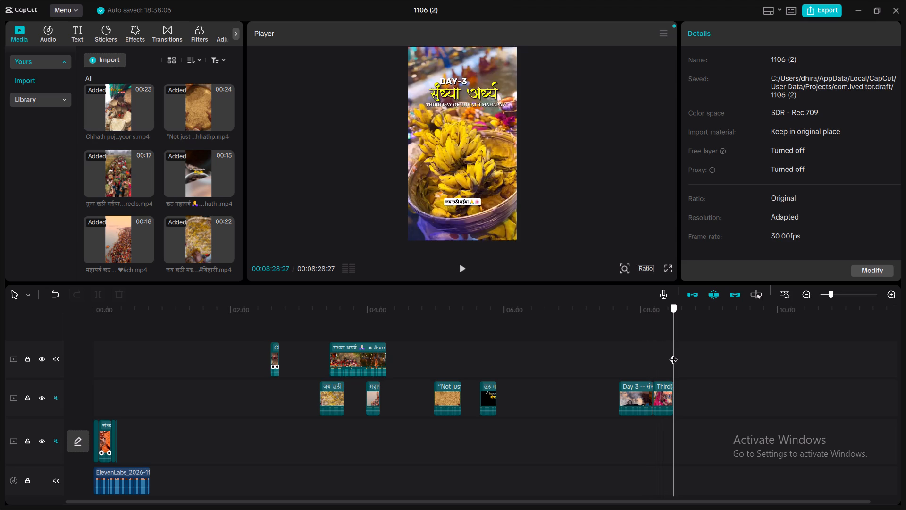
left_click_drag(673, 354, 656, 357)
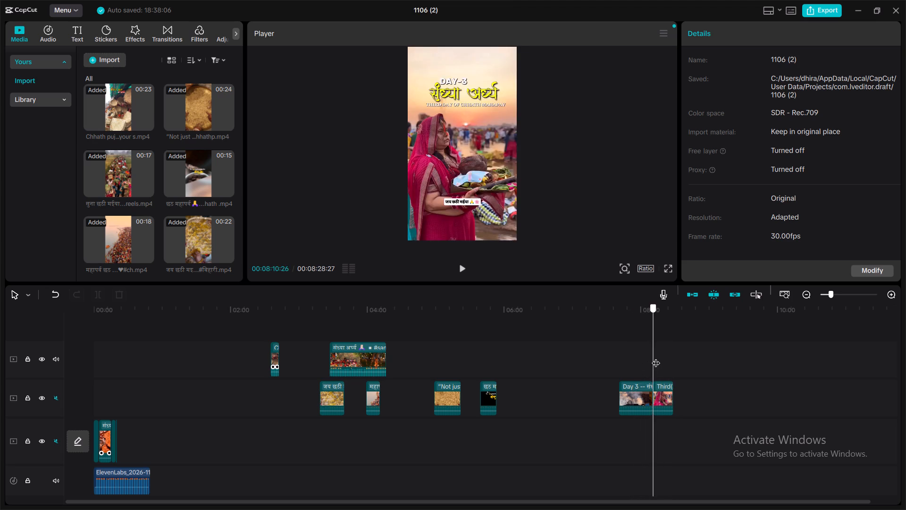
left_click_drag(656, 357, 128, 376)
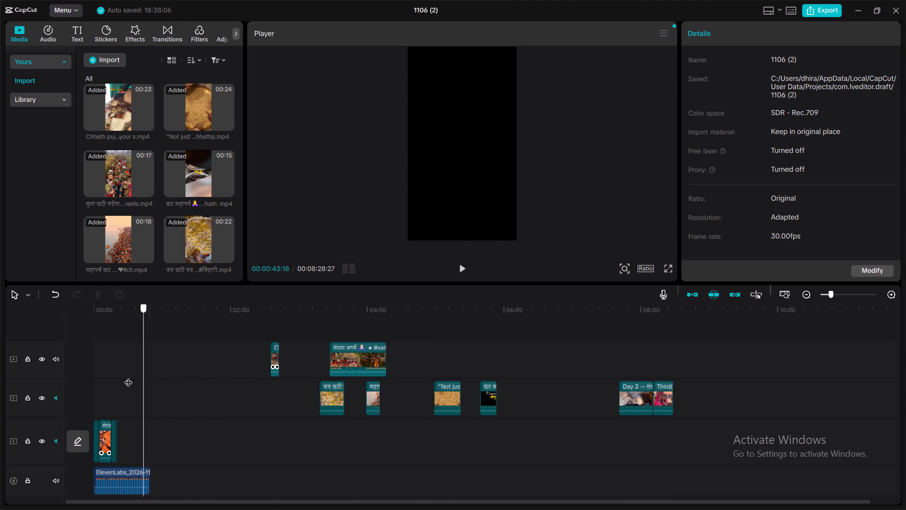
left_click_drag(128, 376, 448, 335)
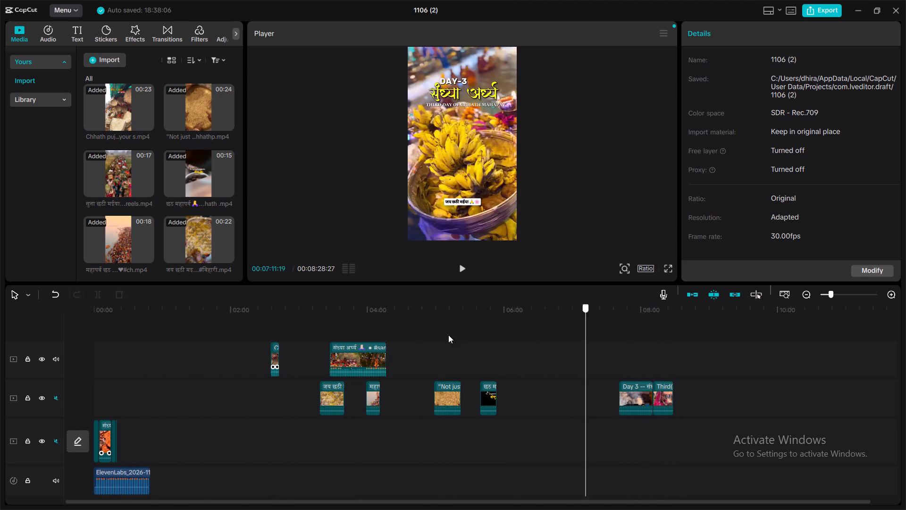
left_click_drag(448, 335, 106, 380)
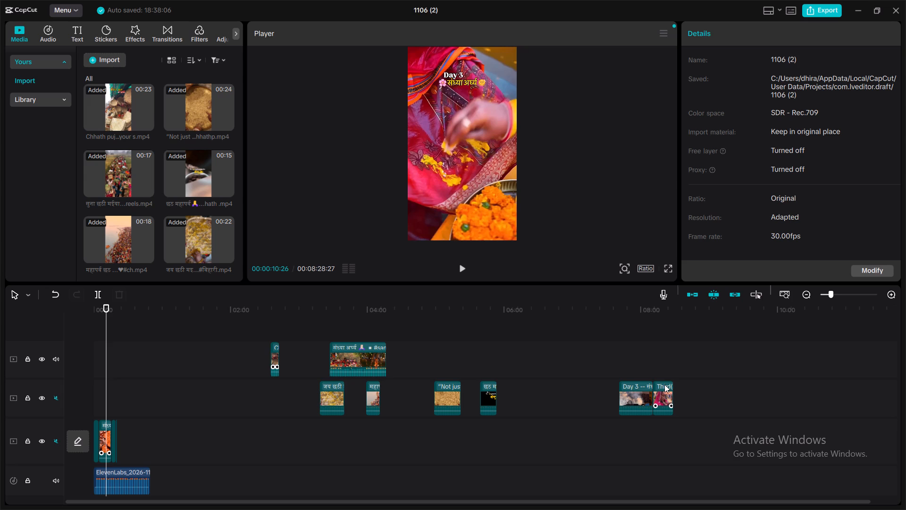
left_click_drag(664, 384, 667, 425)
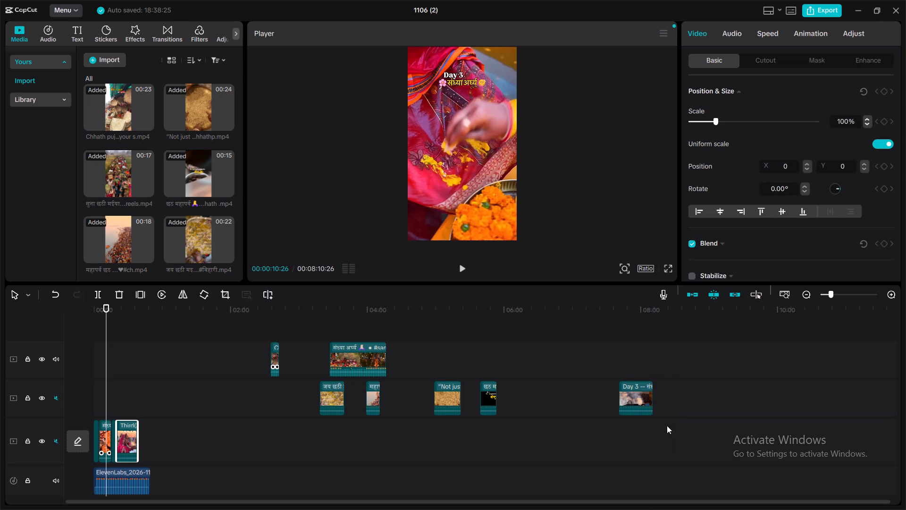
Play the "Third" clip on the main track with the voiceover from 00:00:19:15 to 00:00:31:05.
left_click(116, 392)
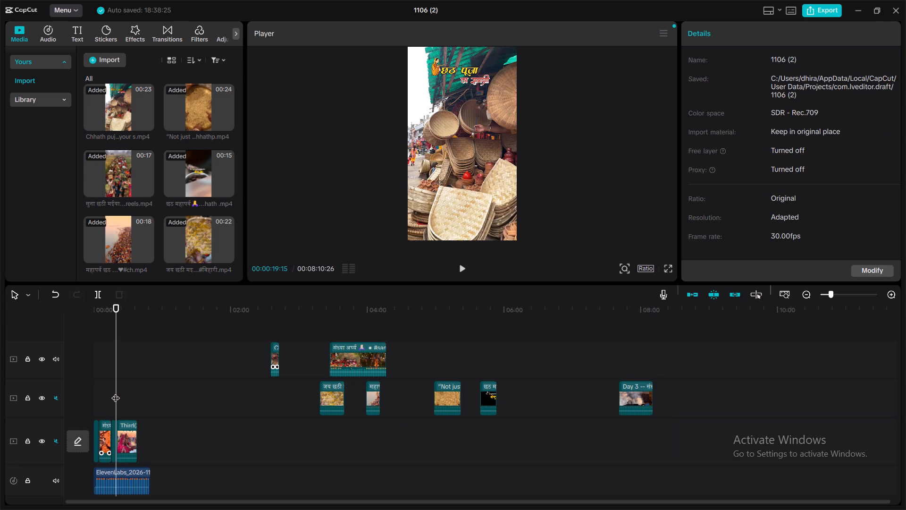
left_click(463, 265)
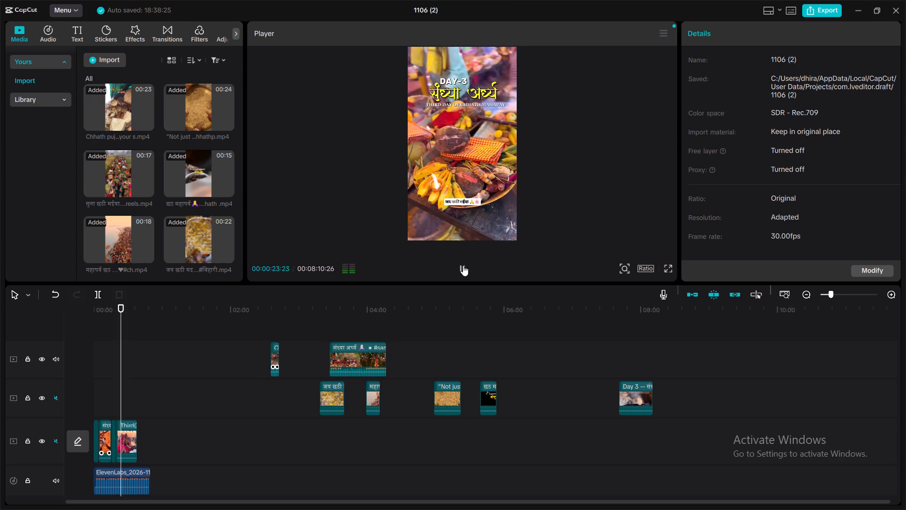
left_click(463, 265)
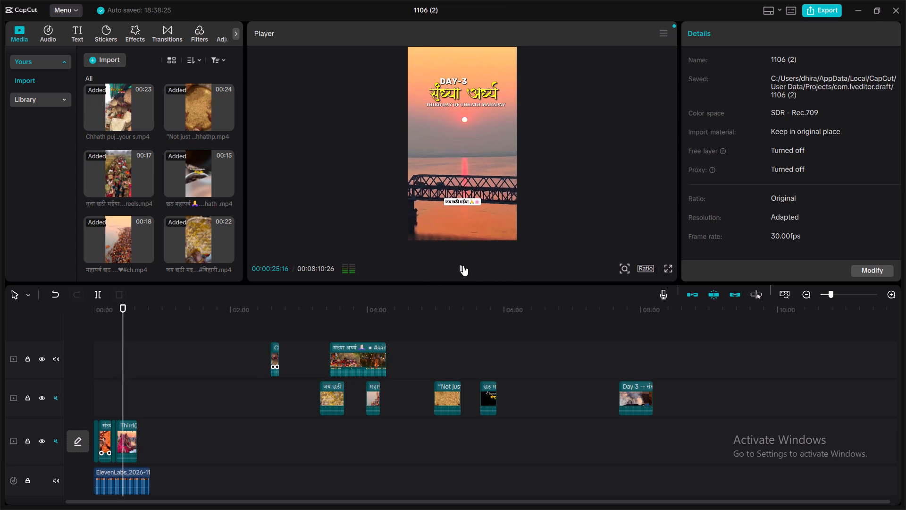
left_click(463, 265)
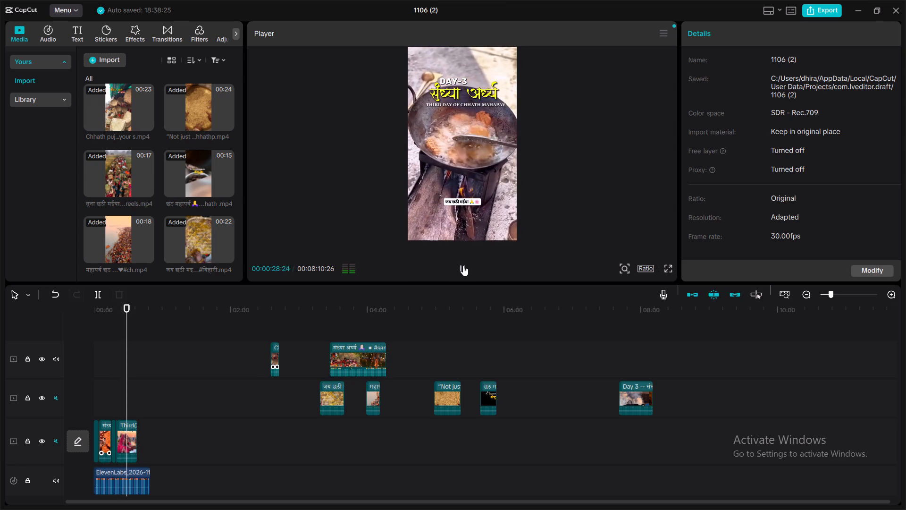
left_click(463, 265)
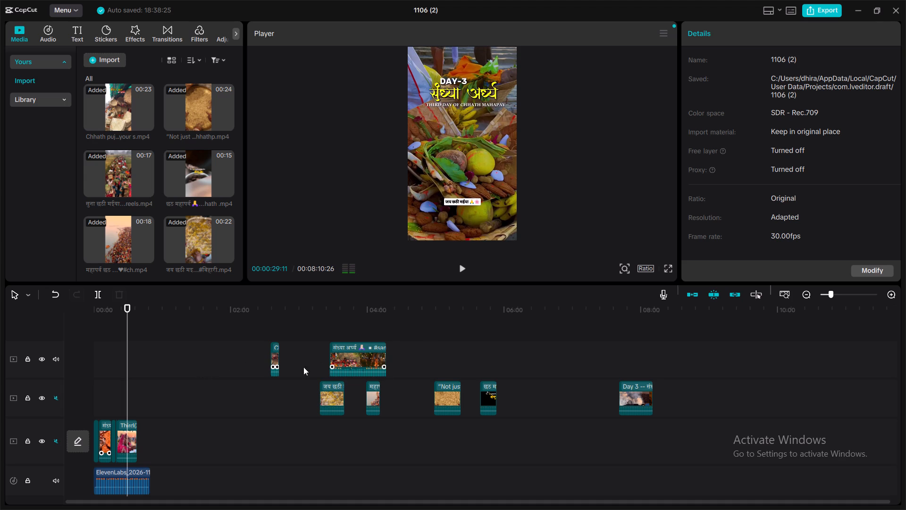
left_click(460, 269)
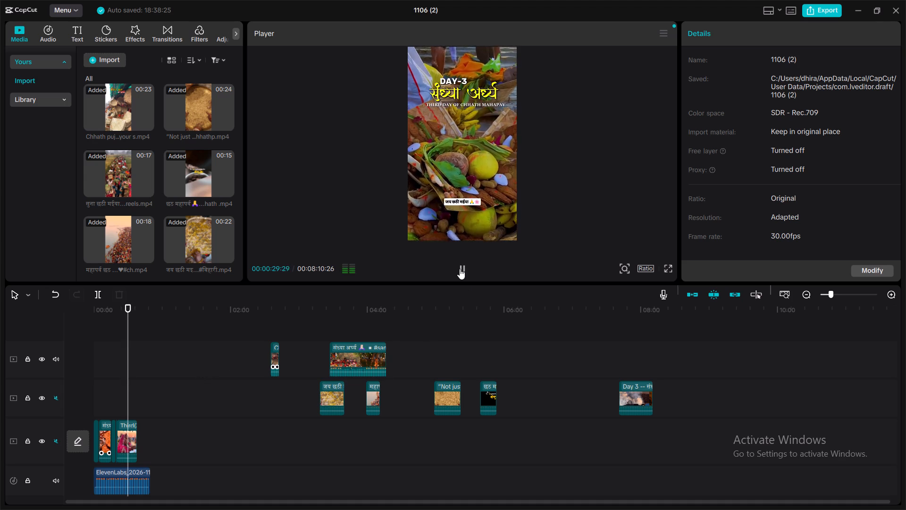
left_click(460, 269)
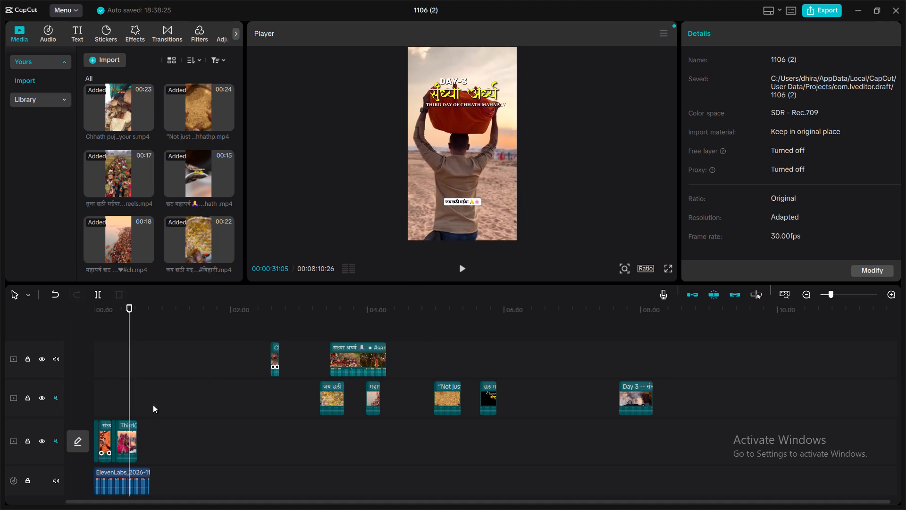
Replay the opening of the "Third" clip against the voiceover, stopping at 00:00:24:22, to find the cut point.
left_click_drag(129, 406, 123, 406)
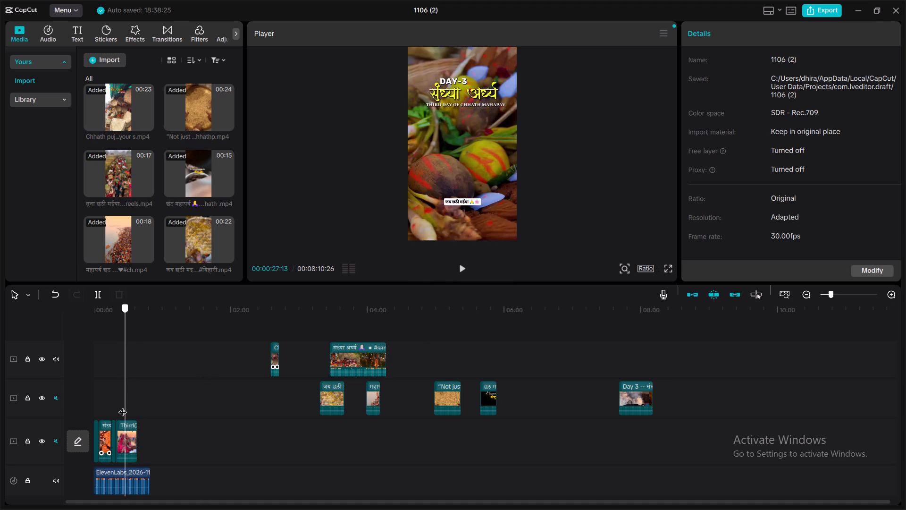
left_click_drag(123, 406, 119, 407)
left_click(466, 263)
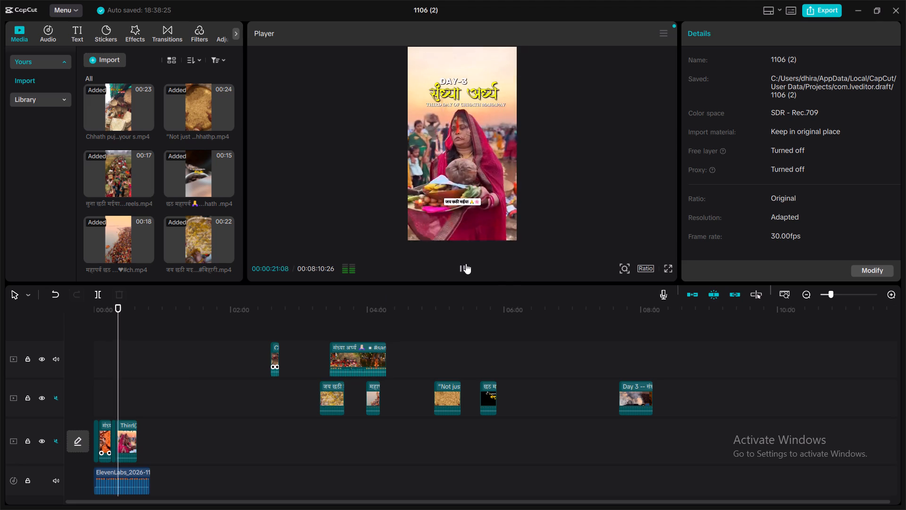
left_click(466, 263)
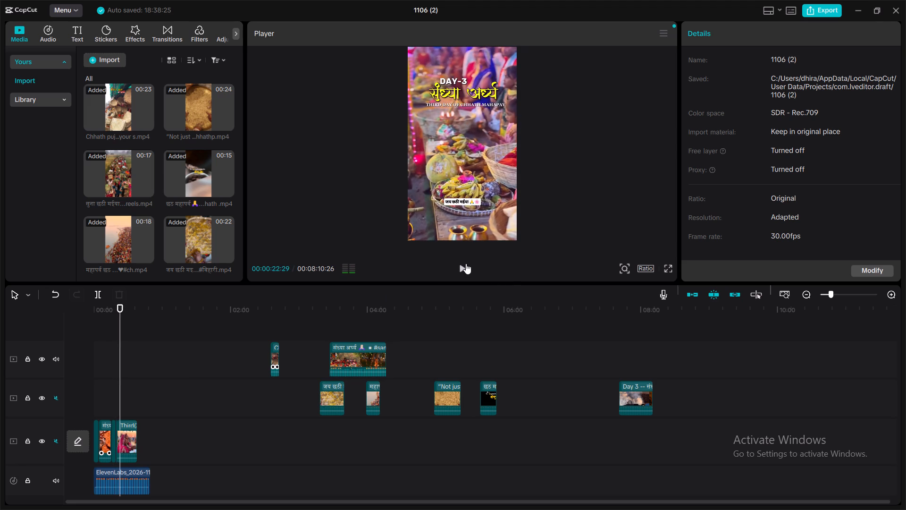
left_click(466, 263)
left_click(466, 263)
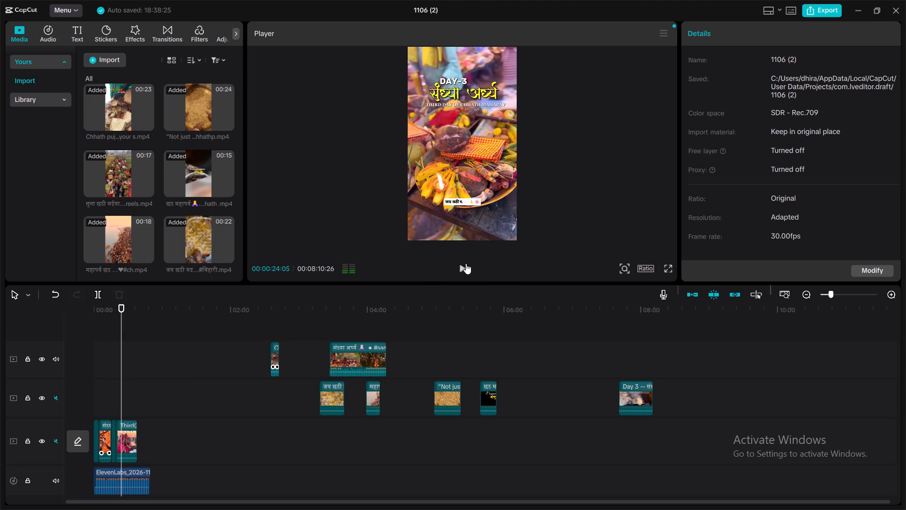
left_click_drag(121, 373, 117, 374)
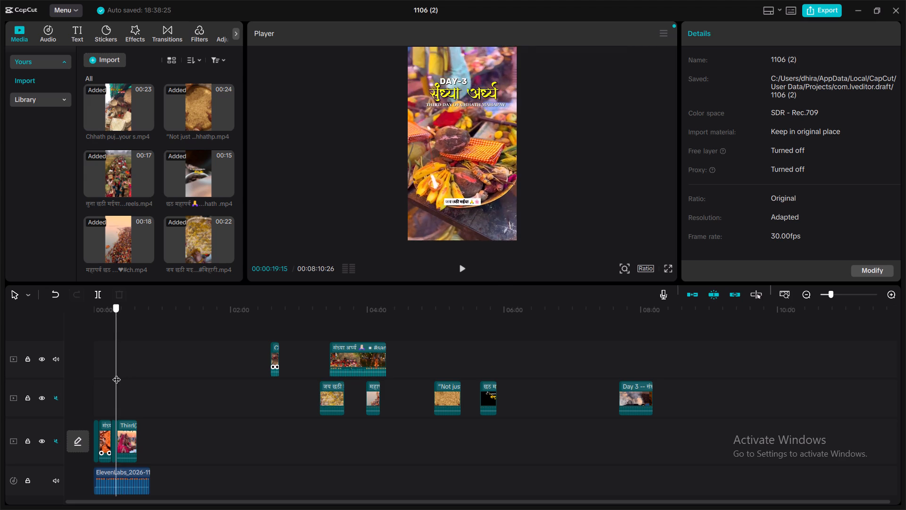
left_click_drag(117, 374, 116, 374)
left_click(461, 264)
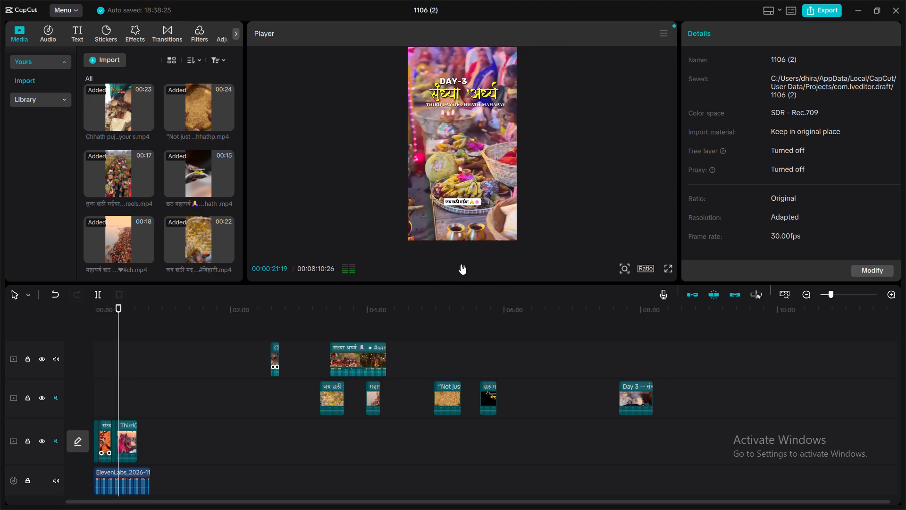
left_click(461, 264)
left_click(461, 264)
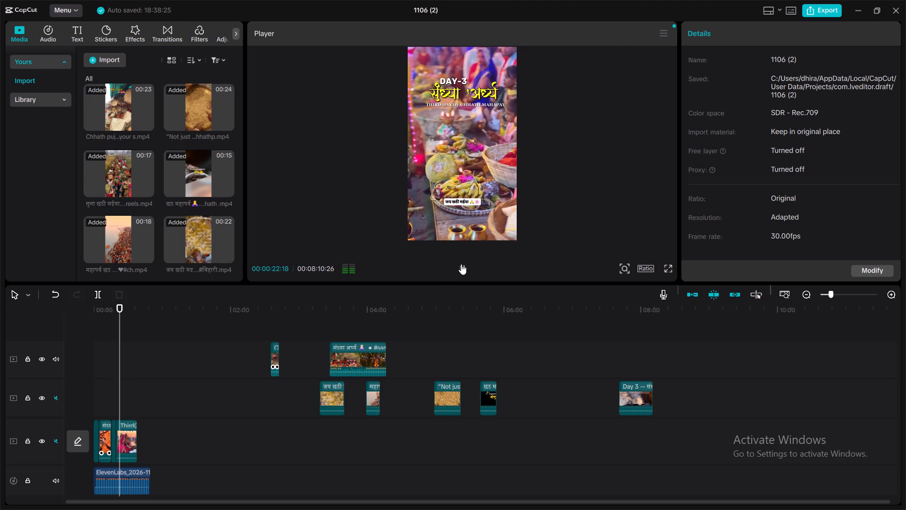
left_click(461, 264)
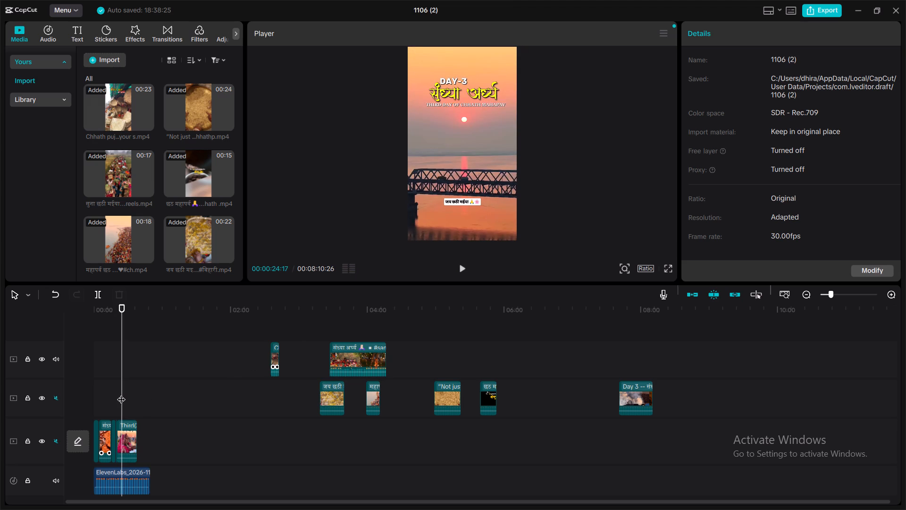
left_click(121, 393)
left_click(464, 263)
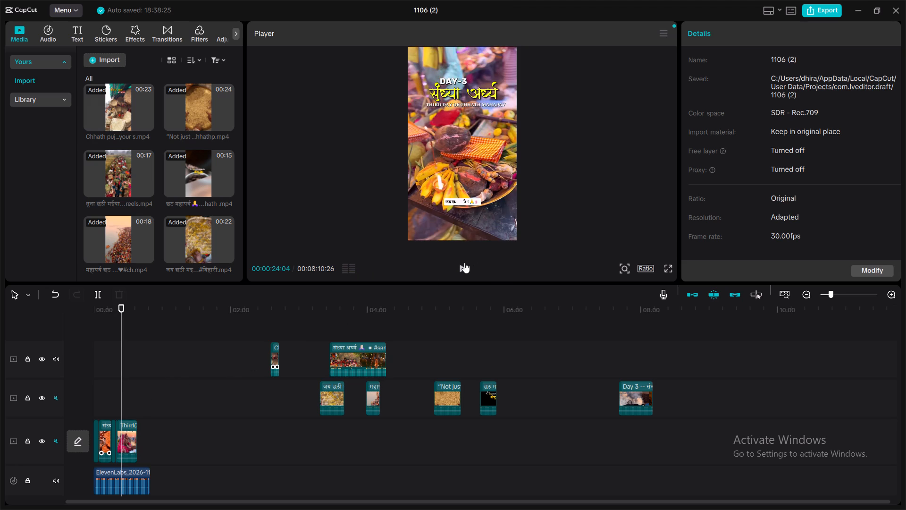
left_click(464, 263)
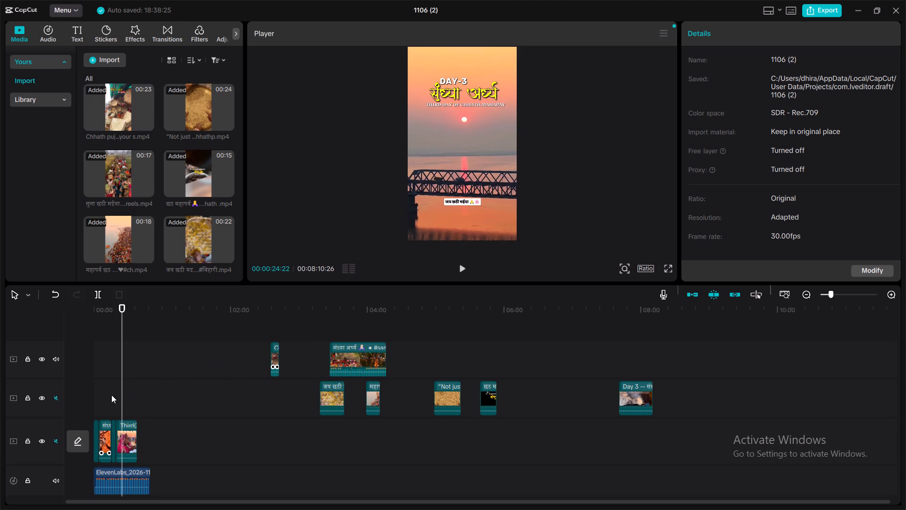
Play from 00:00:19:15 to 00:00:24:02 and split the "Third" clip there.
left_click(118, 398)
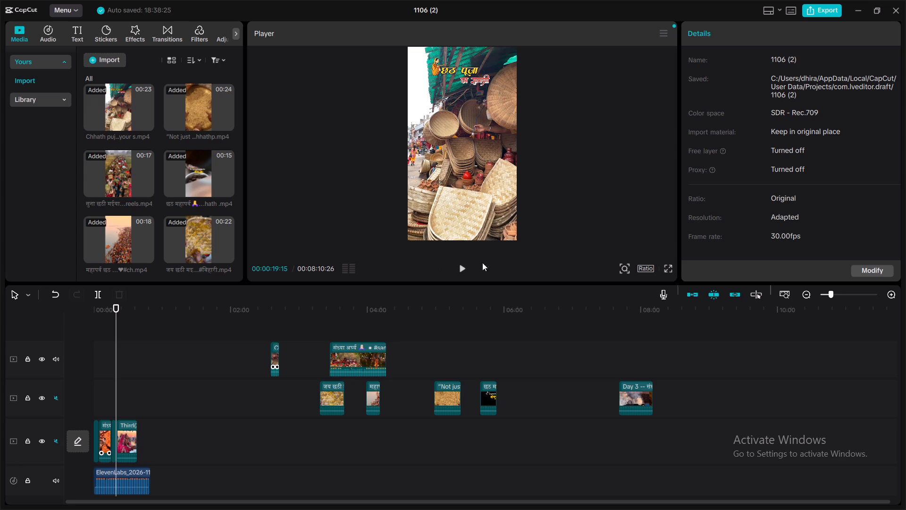
left_click(463, 268)
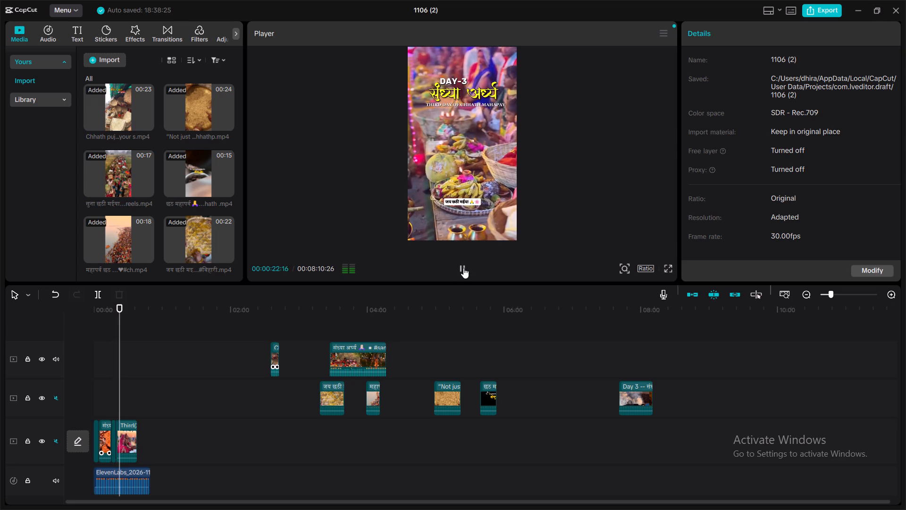
left_click(463, 268)
double_click(463, 268)
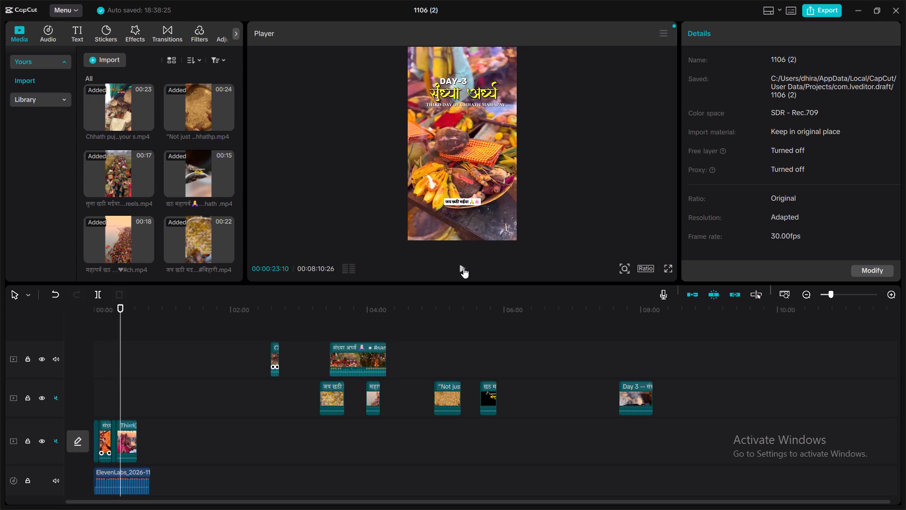
left_click(463, 268)
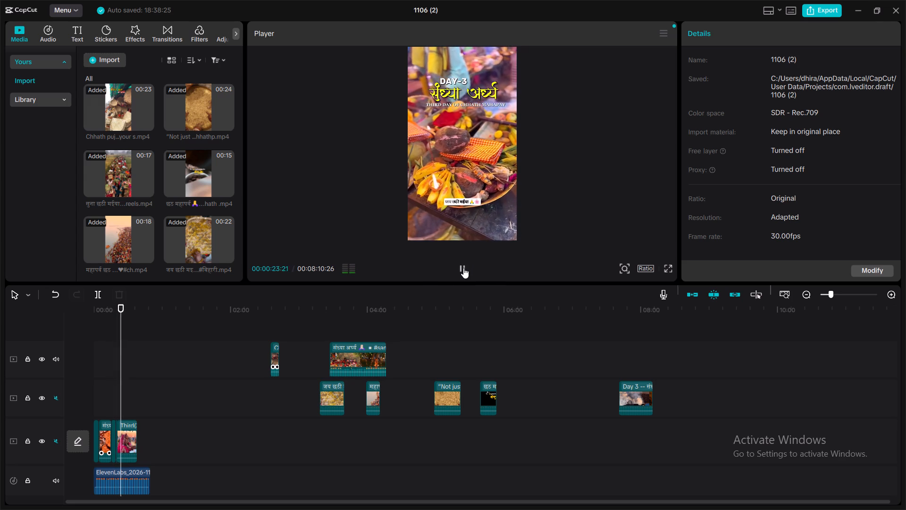
left_click(463, 268)
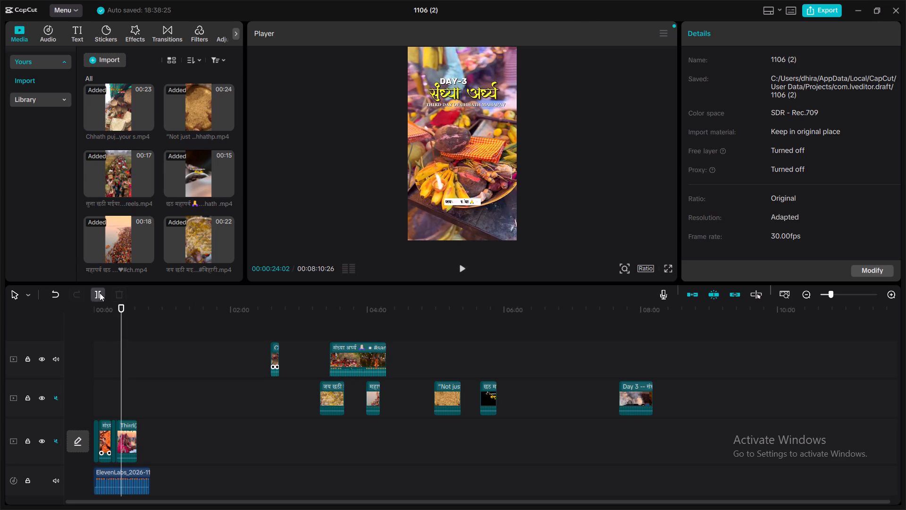
left_click(100, 293)
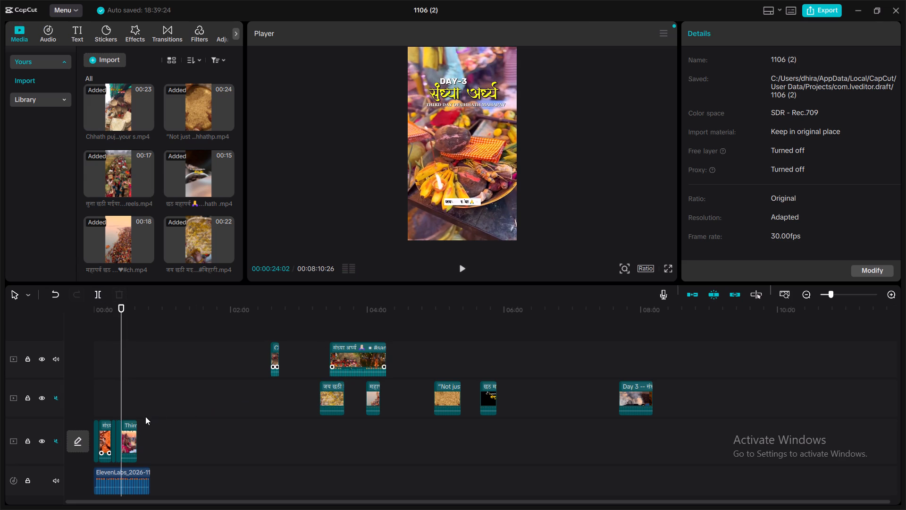
Play on from 00:00:24:02 to 00:00:26:21 and trim the start of the "Third" clip's remaining piece on the main track.
left_click(467, 263)
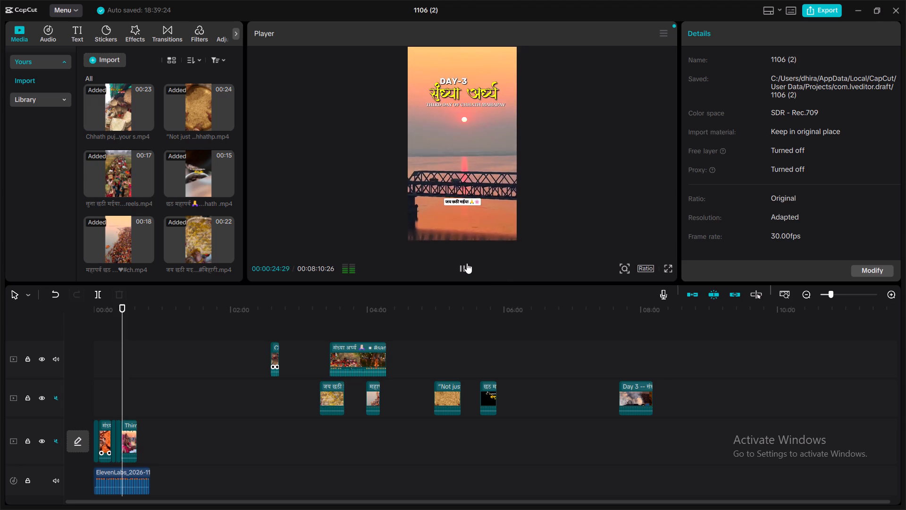
left_click(467, 263)
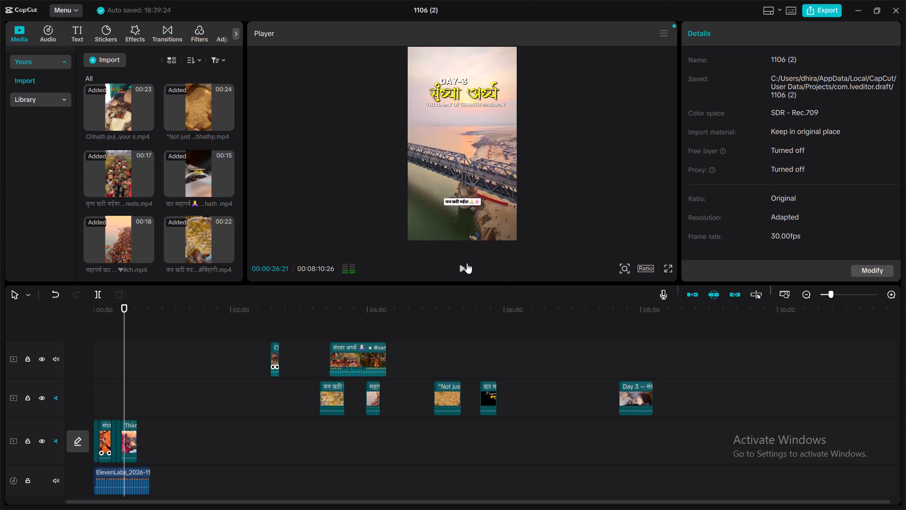
left_click(130, 425)
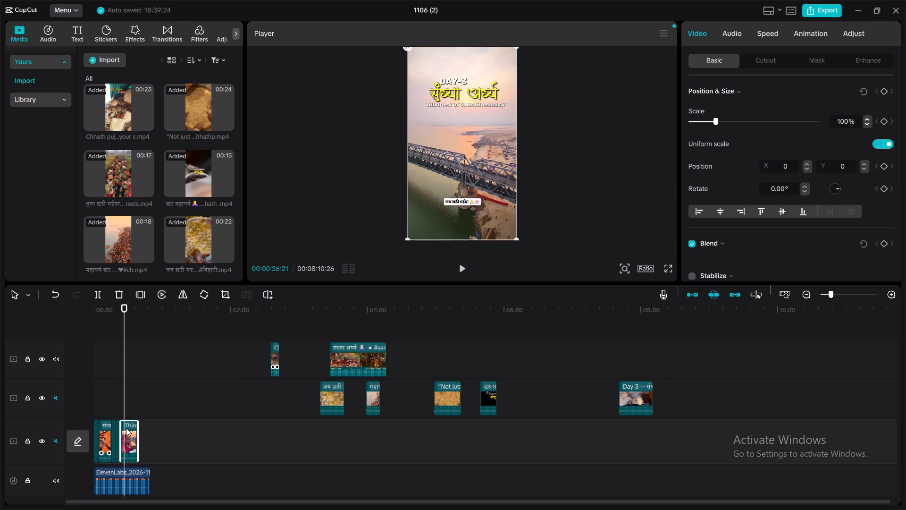
left_click_drag(122, 429, 128, 429)
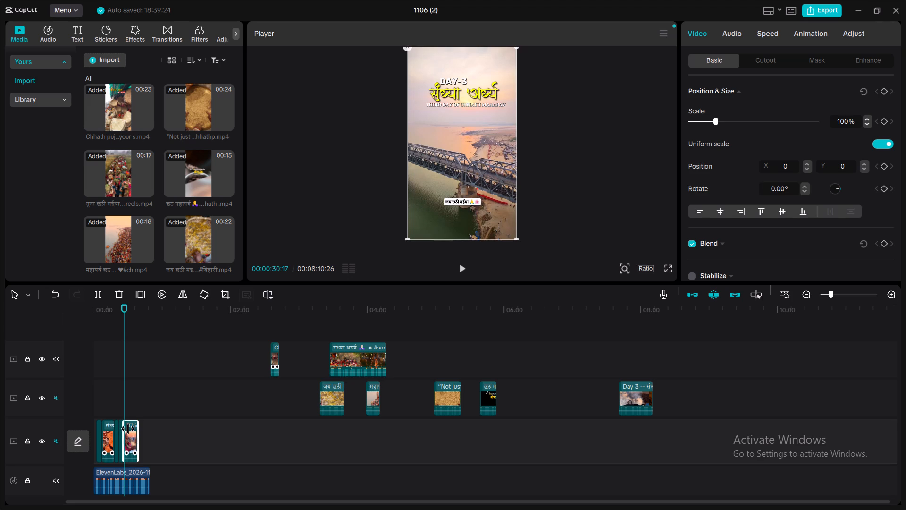
left_click_drag(128, 429, 130, 430)
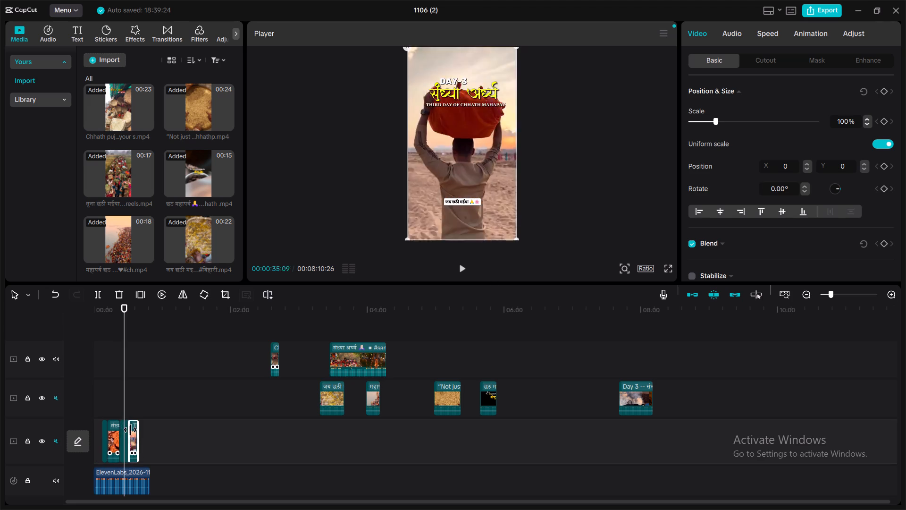
left_click_drag(130, 430, 127, 431)
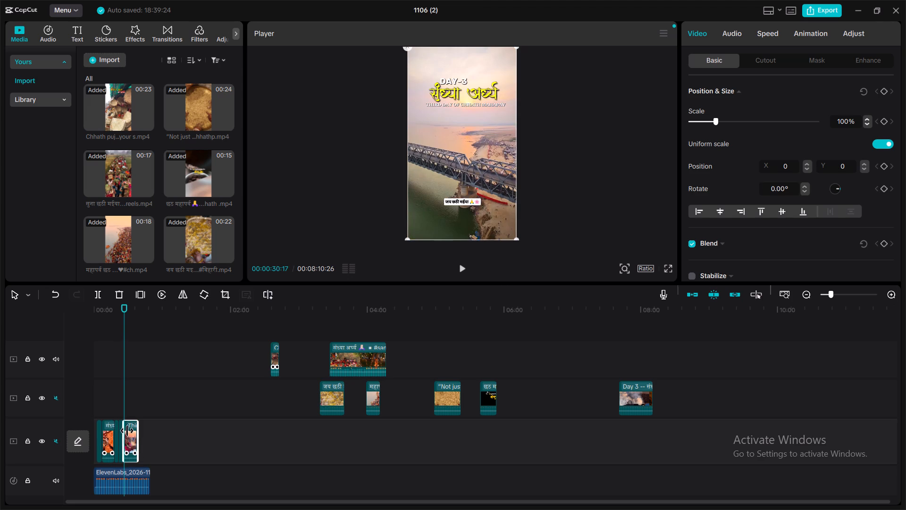
left_click_drag(127, 431, 129, 428)
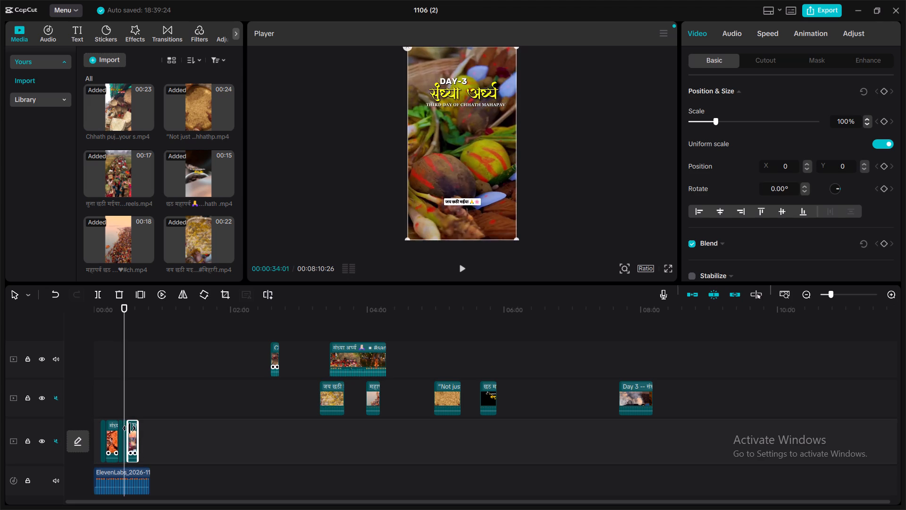
left_click_drag(129, 428, 129, 429)
left_click(118, 407)
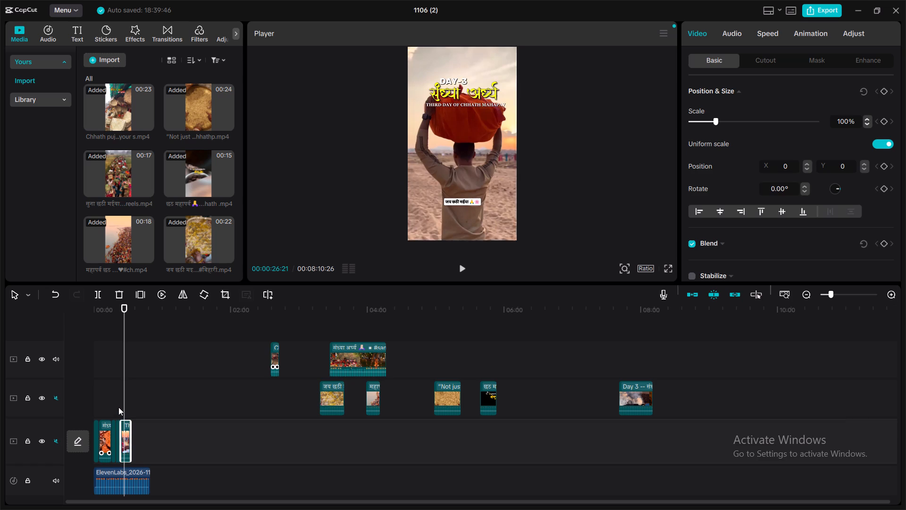
Play the trimmed "Third" clip against the voiceover in short stretches, stopping at 00:00:29:16.
left_click(461, 261)
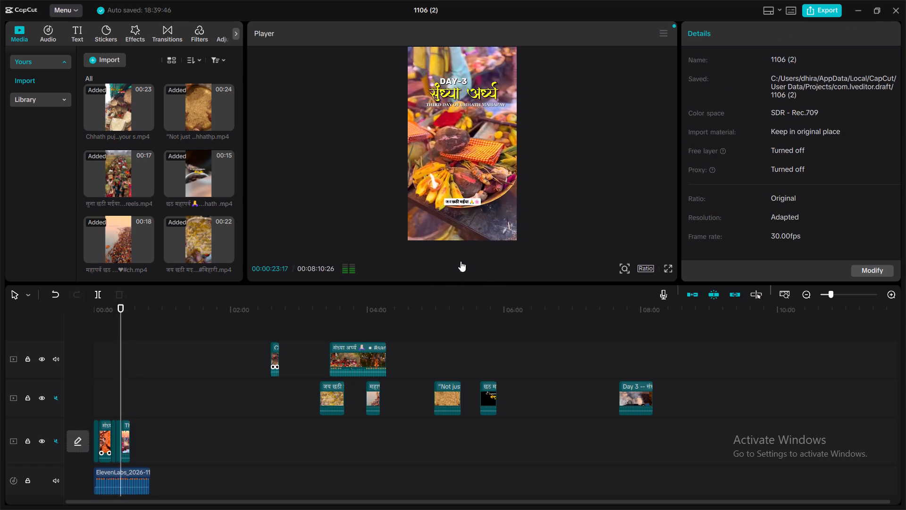
left_click(461, 261)
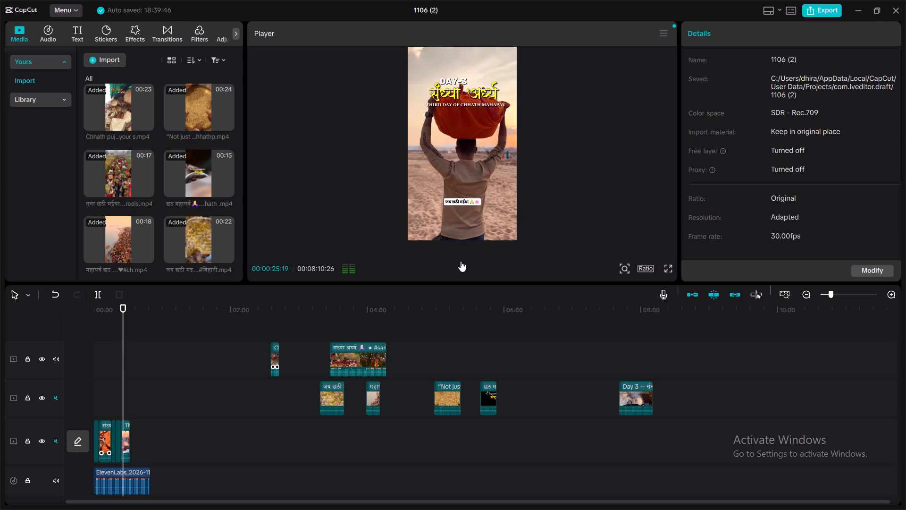
left_click(461, 261)
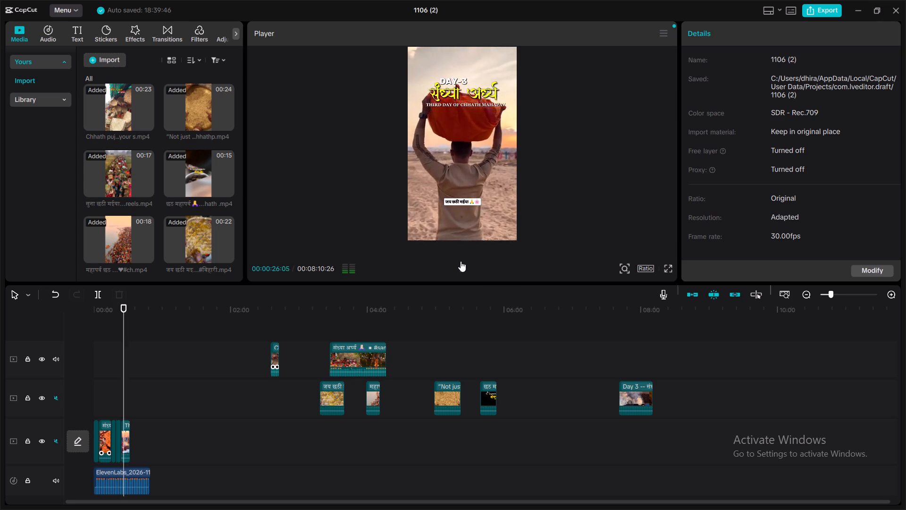
left_click(461, 261)
left_click(461, 261)
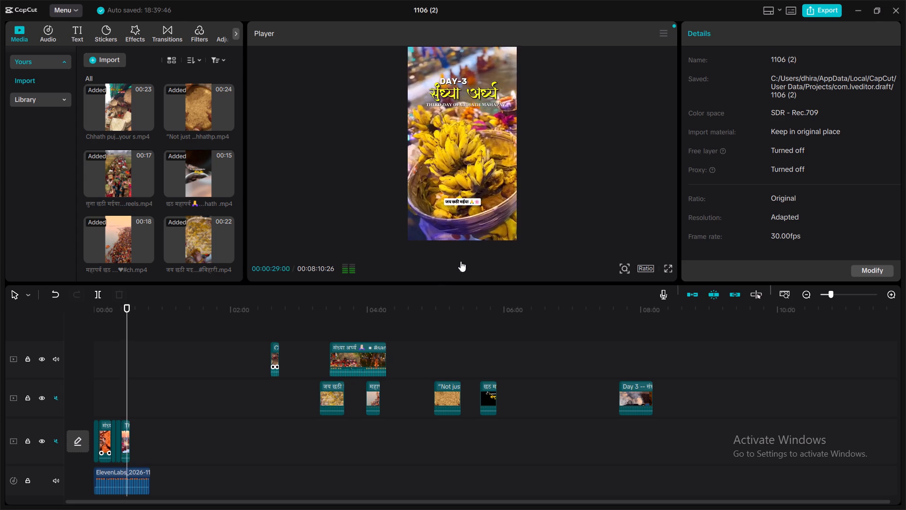
left_click(461, 261)
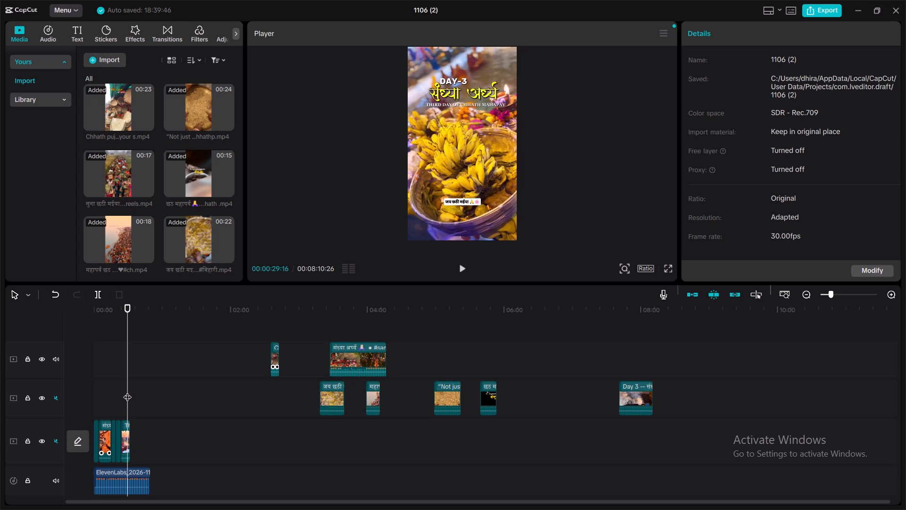
Lengthen the trimmed "Third" clip slightly on the main track and return the playhead to its start at 00:00:24:02.
left_click_drag(127, 390, 120, 392)
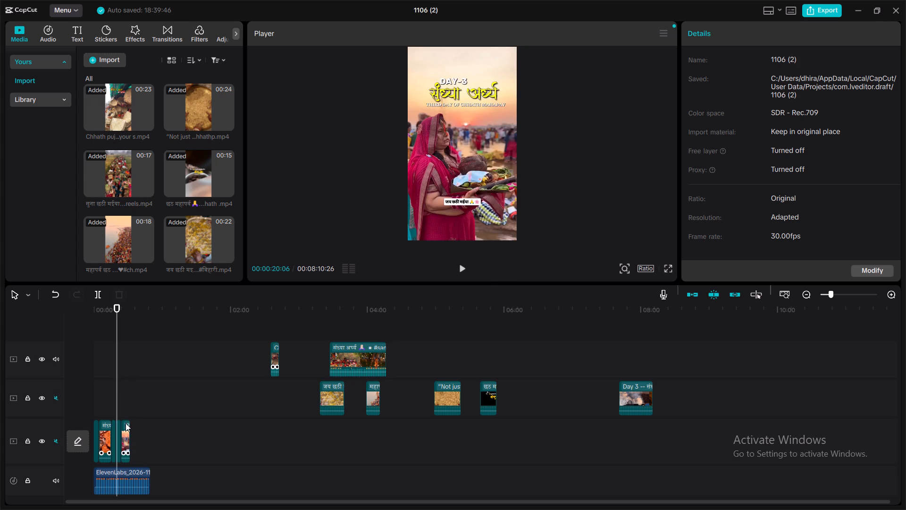
left_click(126, 424)
left_click(123, 426)
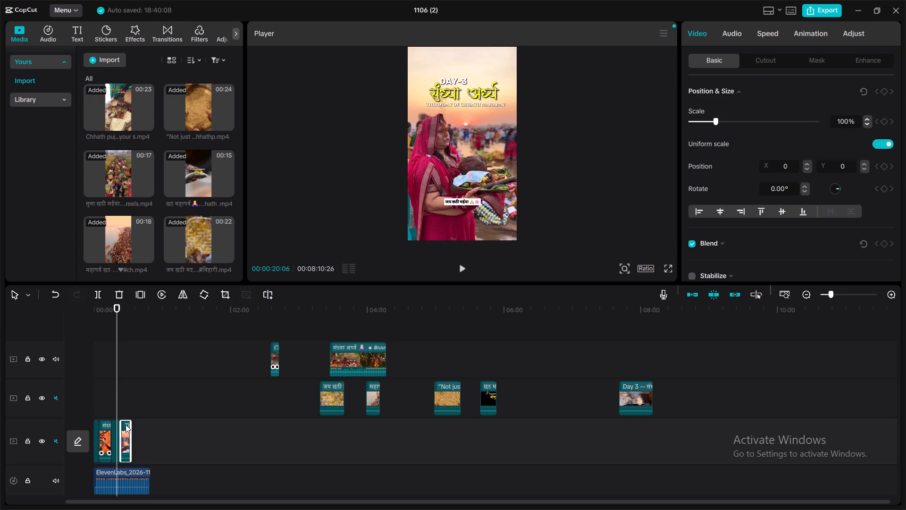
left_click(120, 422)
left_click(134, 408)
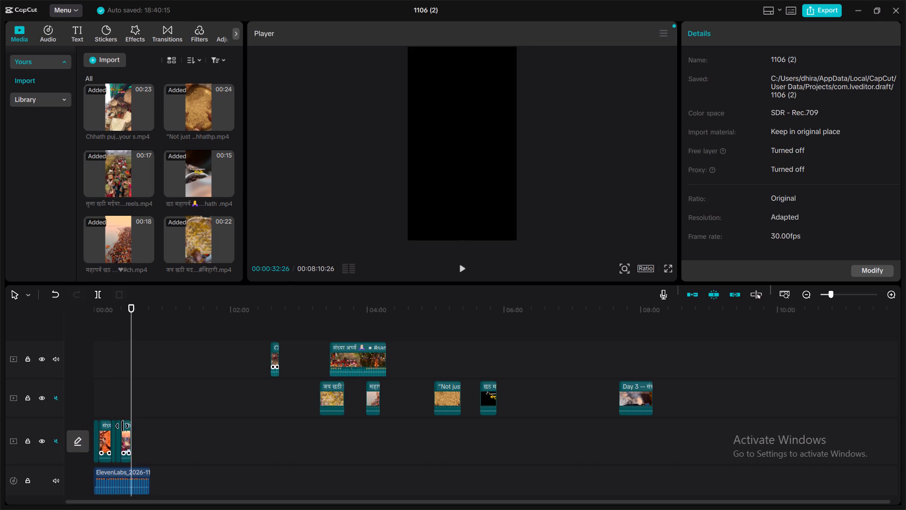
left_click(124, 409)
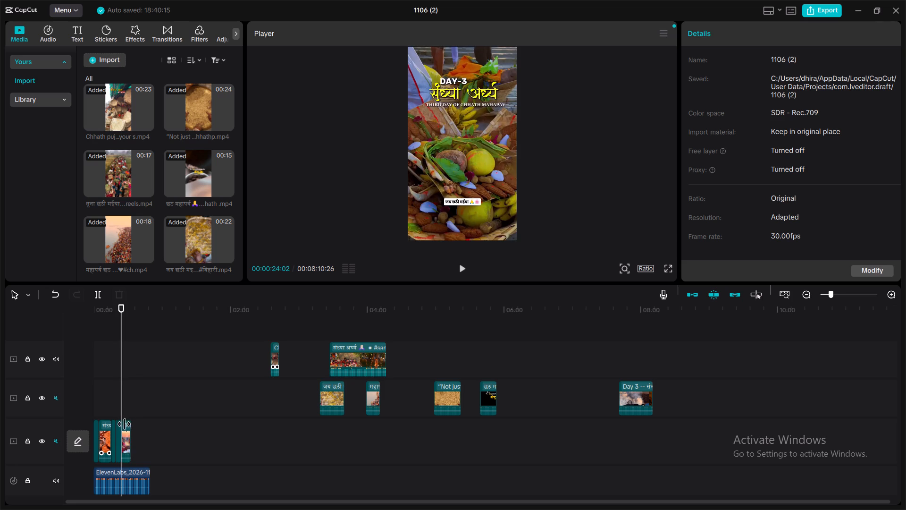
Move the trimmed "Third" clip off the main track onto the track above, just past the 02:00 mark.
left_click_drag(126, 426, 169, 411)
left_click_drag(169, 411, 243, 383)
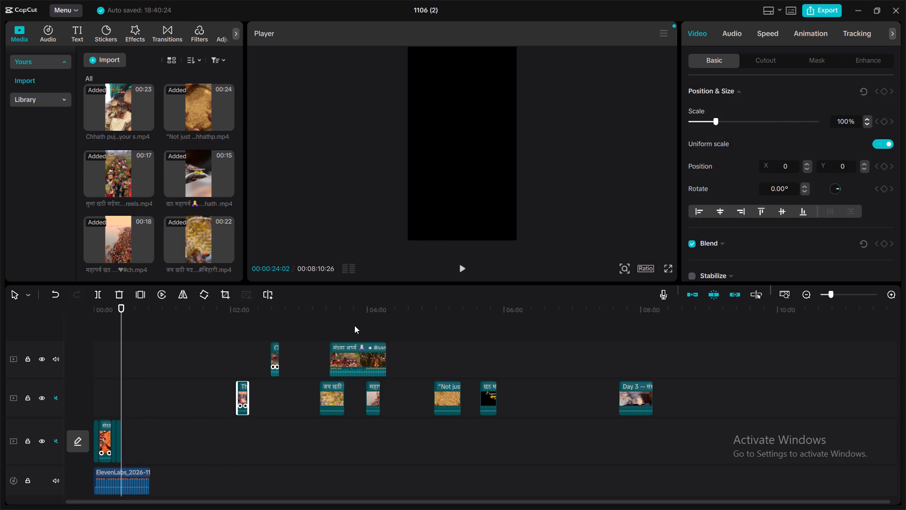
Scrub through the clips waiting on the two upper tracks to look for footage that can follow on the main track.
left_click(354, 325)
left_click_drag(354, 325, 344, 326)
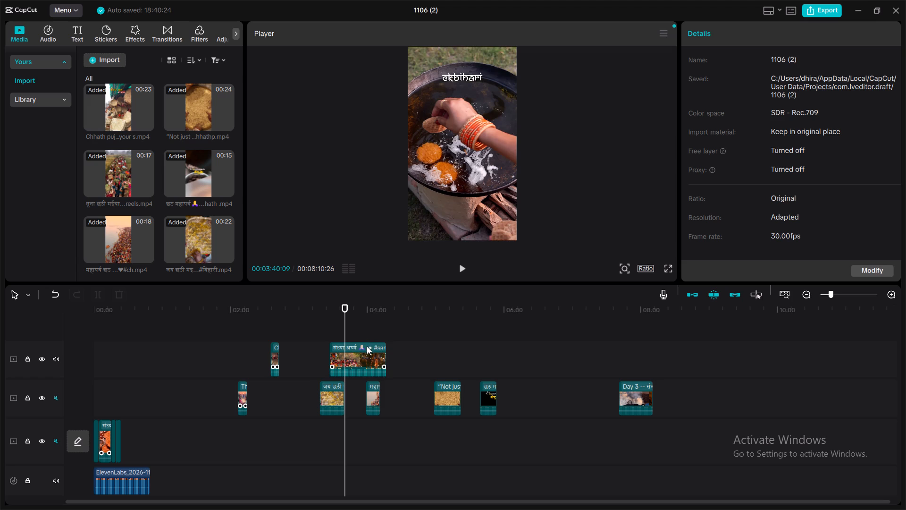
left_click(373, 326)
left_click_drag(373, 326, 379, 326)
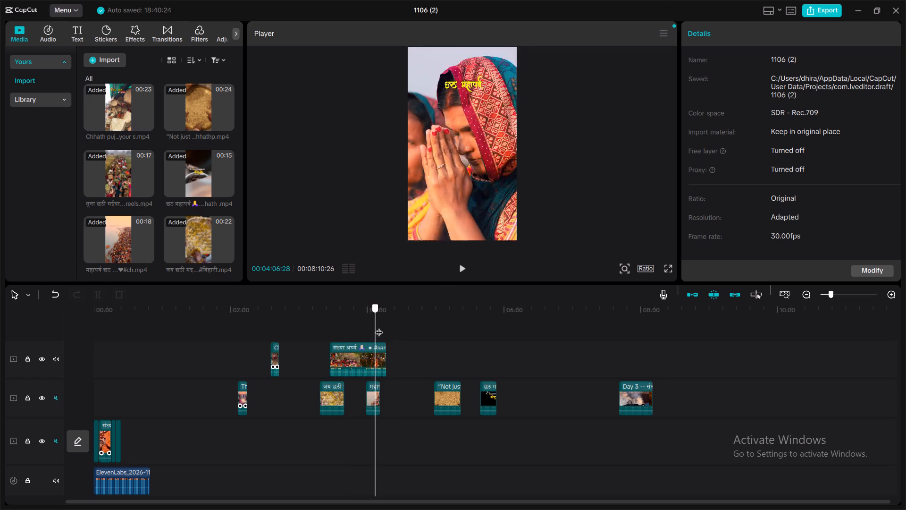
left_click_drag(379, 326, 344, 331)
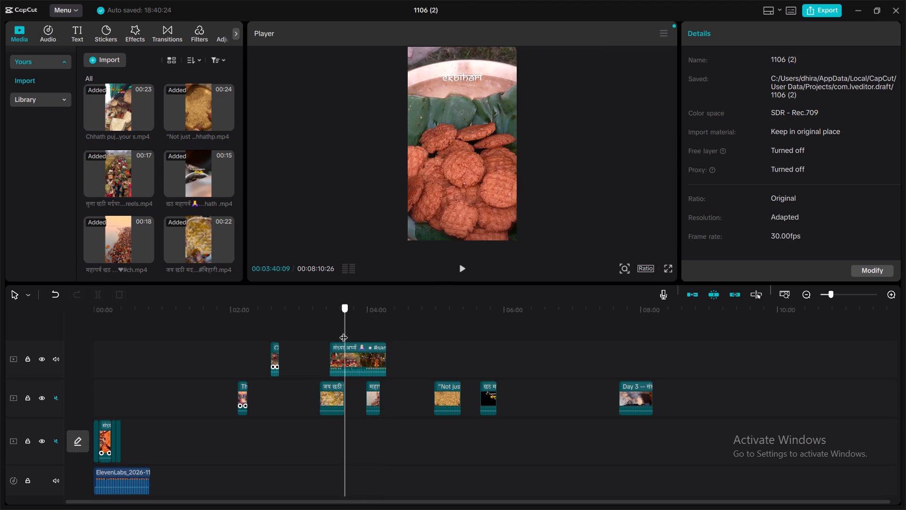
left_click_drag(344, 331, 274, 338)
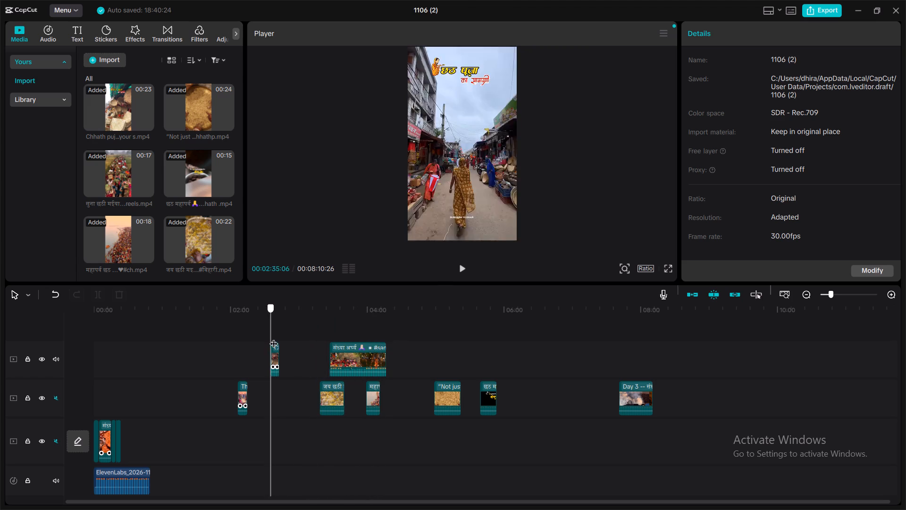
left_click_drag(274, 338, 381, 335)
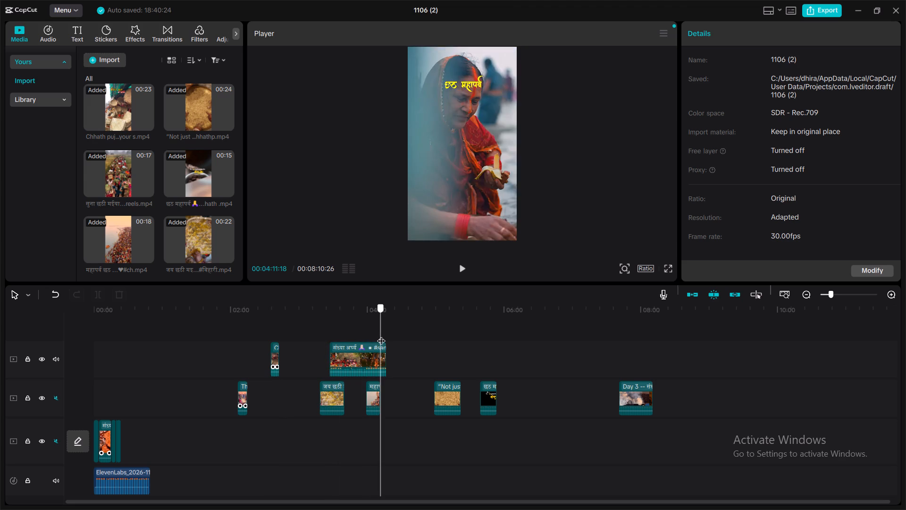
left_click_drag(381, 335, 455, 326)
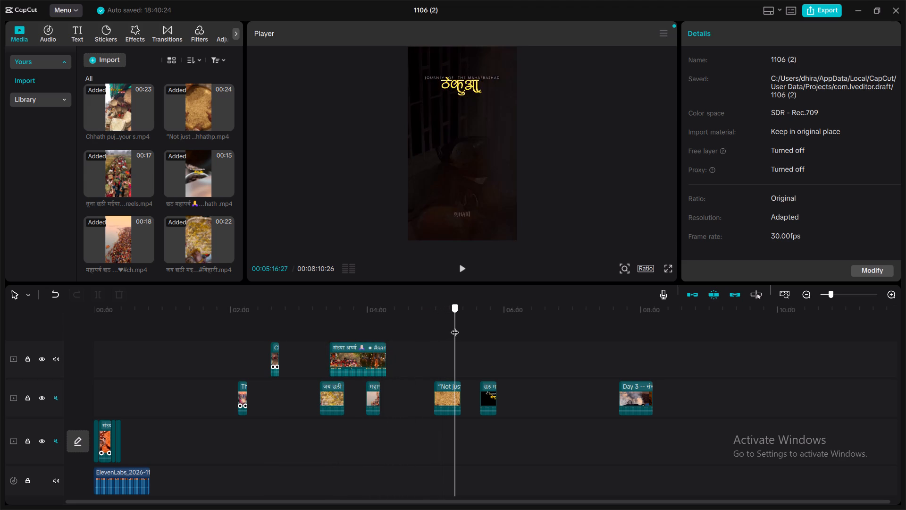
left_click_drag(455, 326, 494, 332)
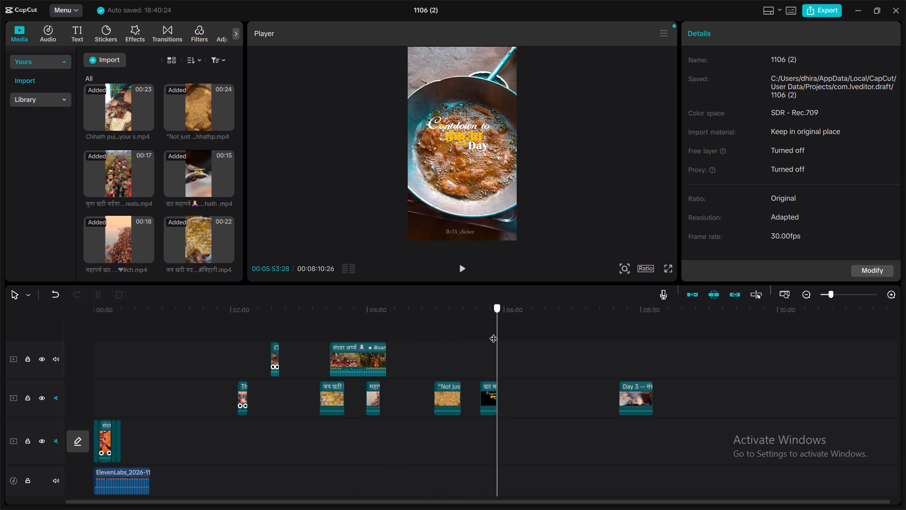
left_click_drag(494, 332, 627, 340)
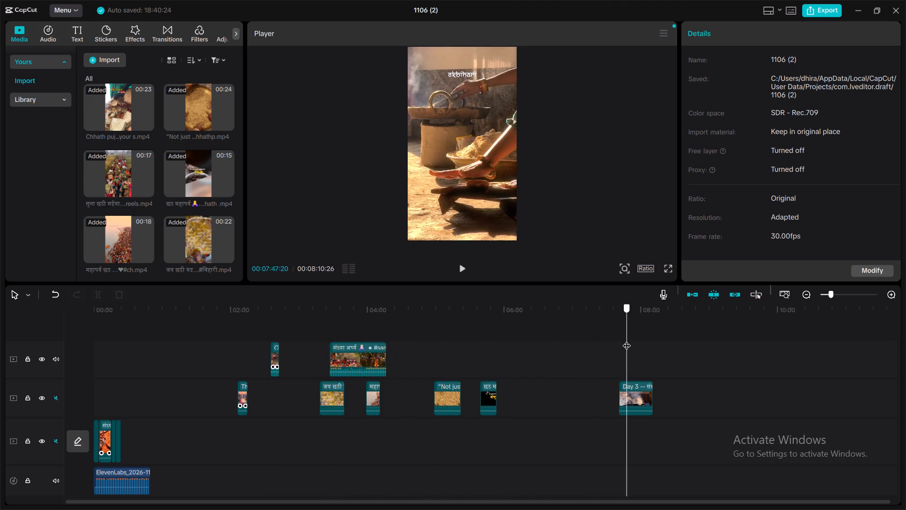
left_click_drag(627, 340, 89, 336)
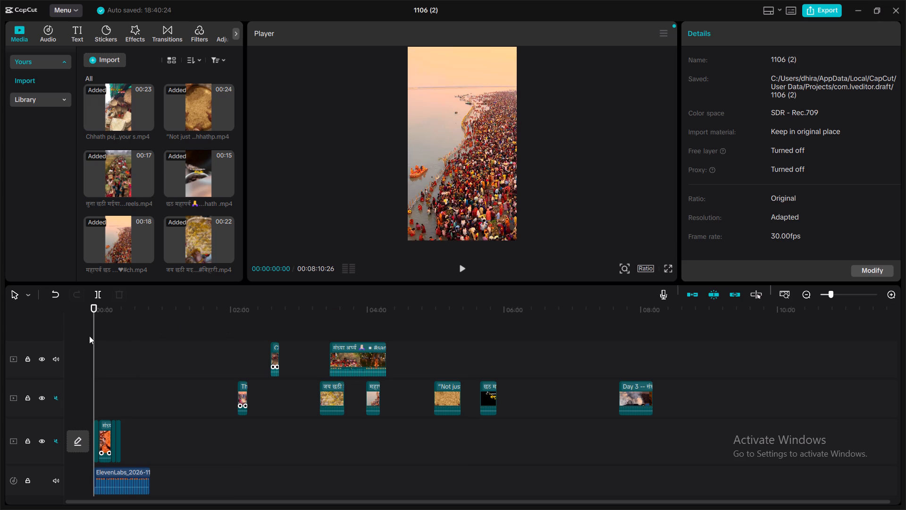
Set the playhead to 00:00:19:15 and move the "Day 3" clip from the upper track to the end of the main track.
left_click(115, 343)
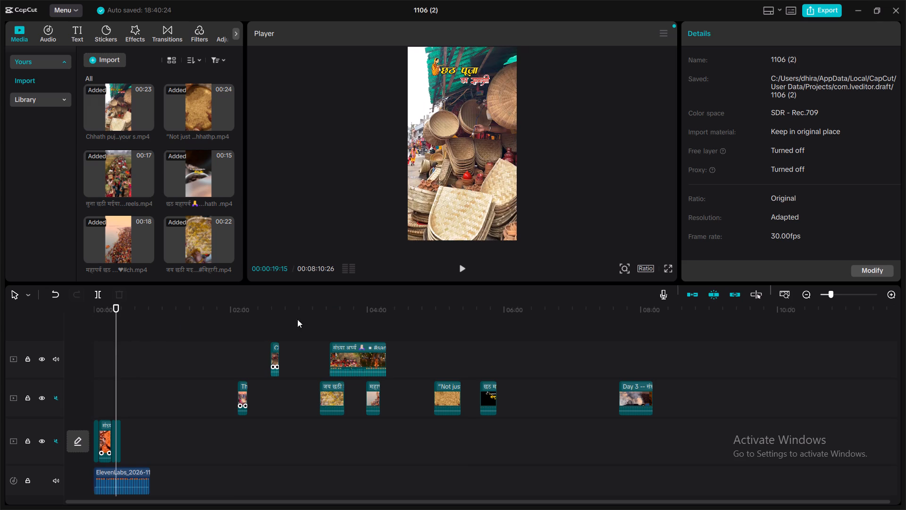
left_click_drag(630, 382, 629, 417)
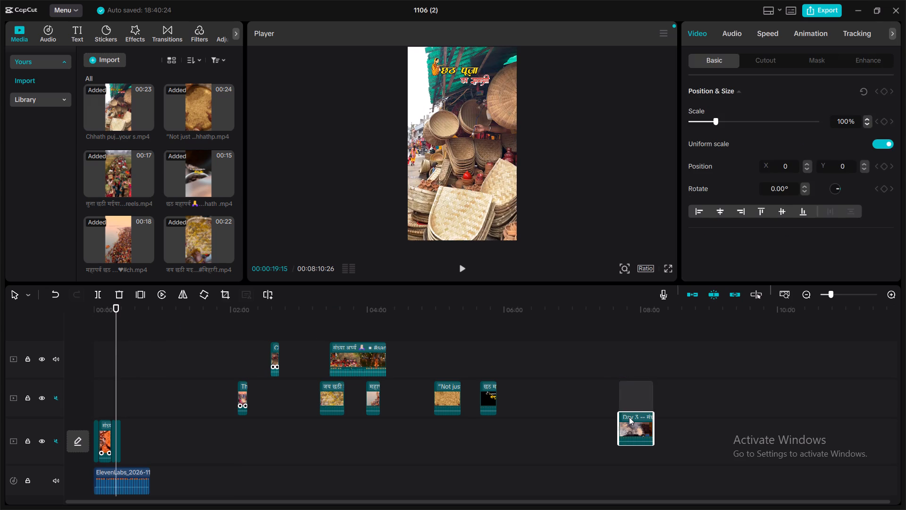
left_click_drag(629, 417, 628, 422)
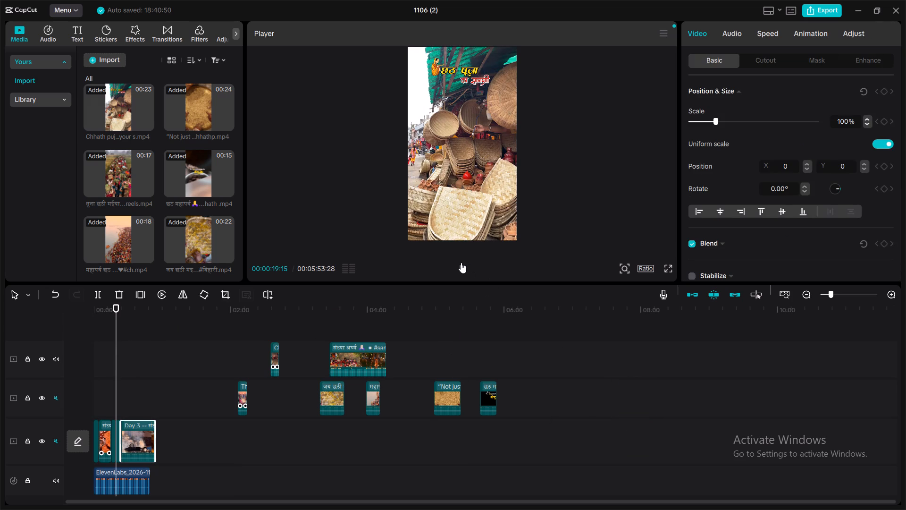
Play the "Day 3" clip on the main track against the voiceover and split it at 00:00:27:13.
left_click(461, 263)
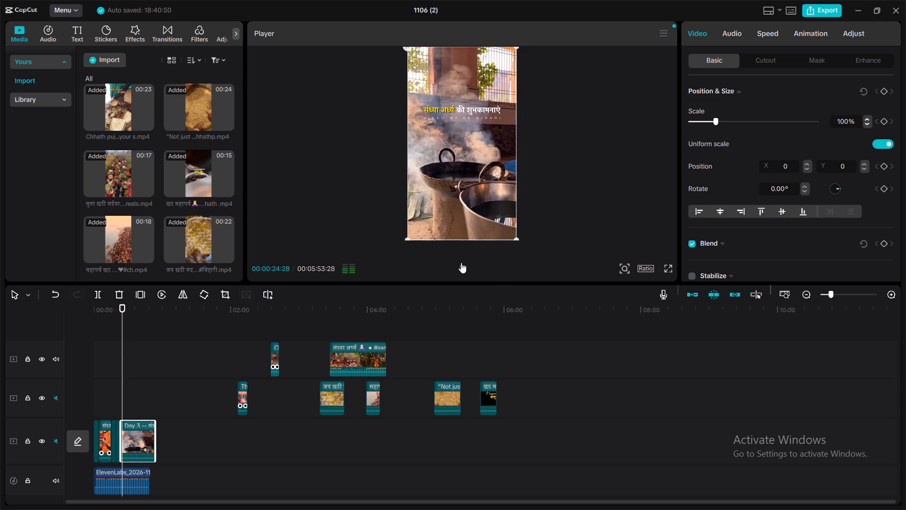
left_click(461, 263)
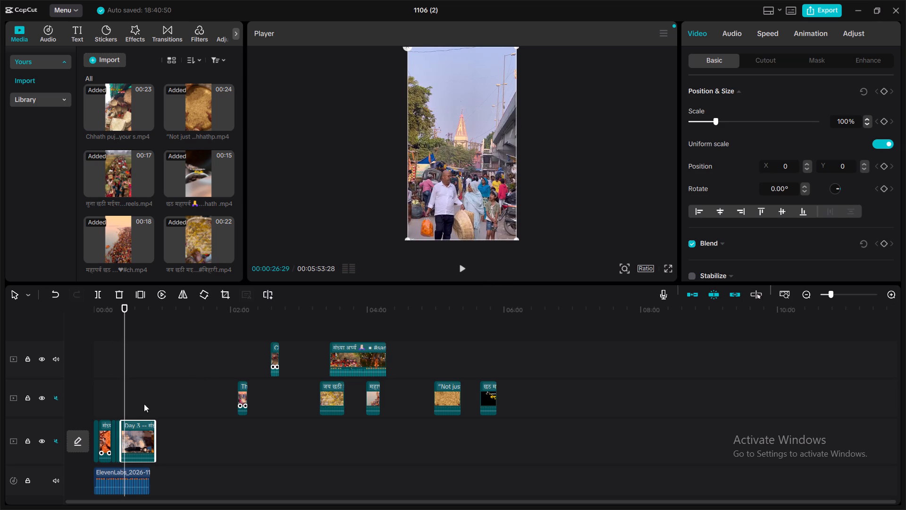
left_click(125, 404)
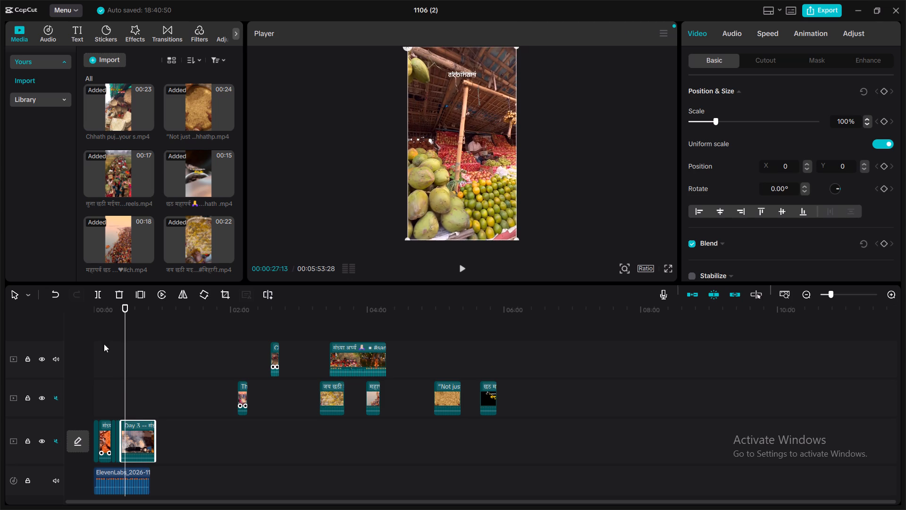
left_click(98, 299)
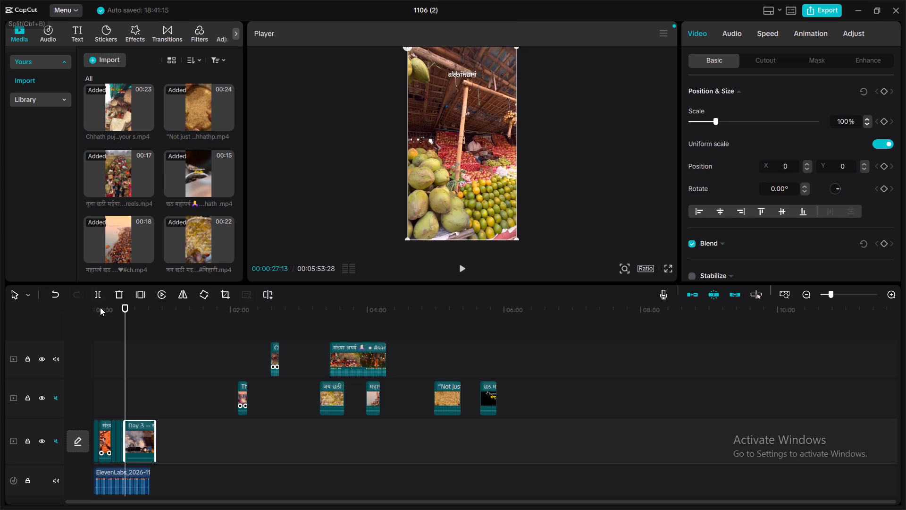
Move the short first piece of "Day 3" to the track above, just before 02:00, and put the longer piece in its place on the main track.
left_click(466, 273)
left_click(466, 273)
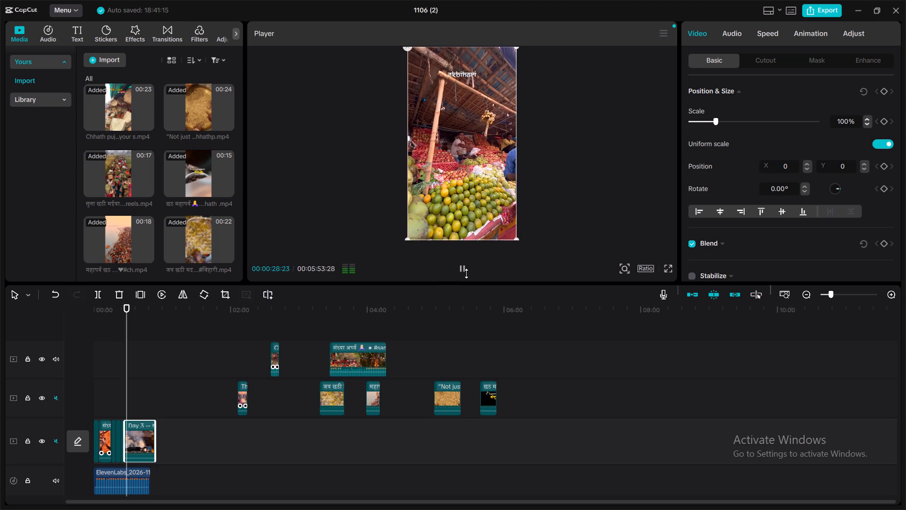
left_click(466, 273)
left_click_drag(466, 273, 463, 278)
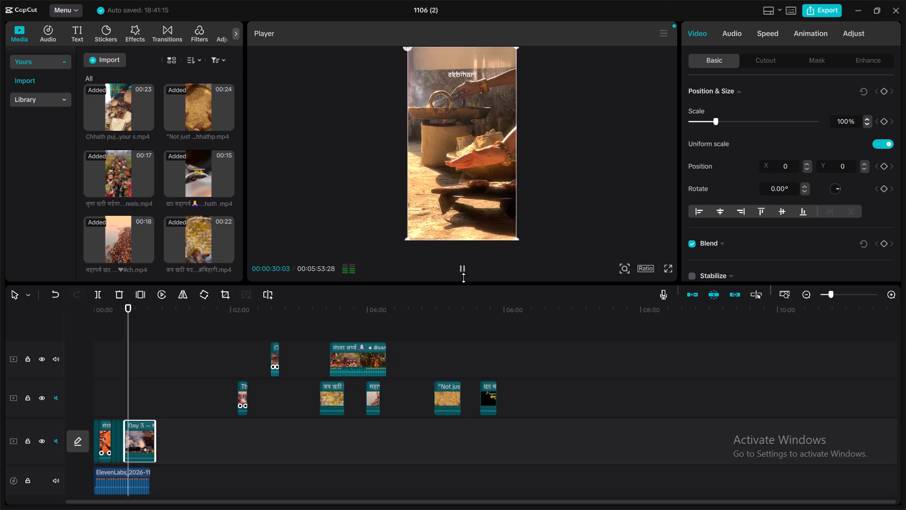
left_click_drag(463, 278, 465, 265)
left_click(465, 265)
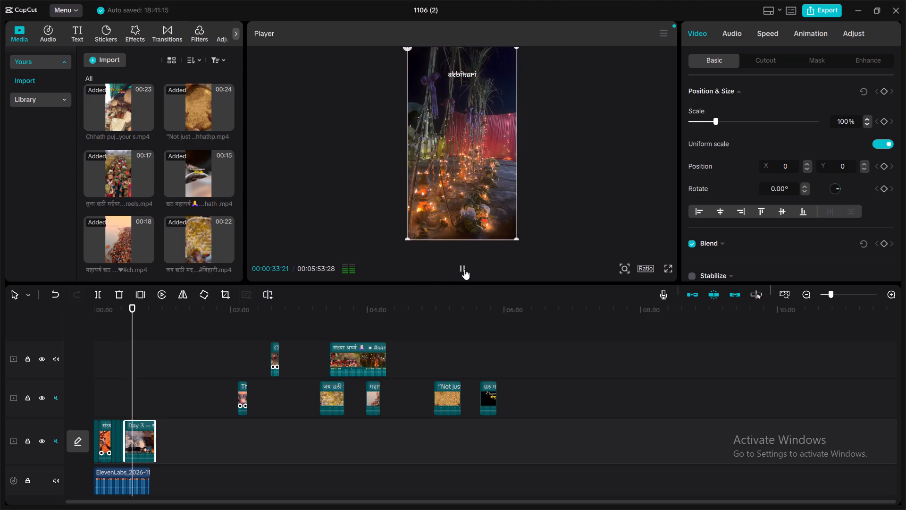
left_click(463, 268)
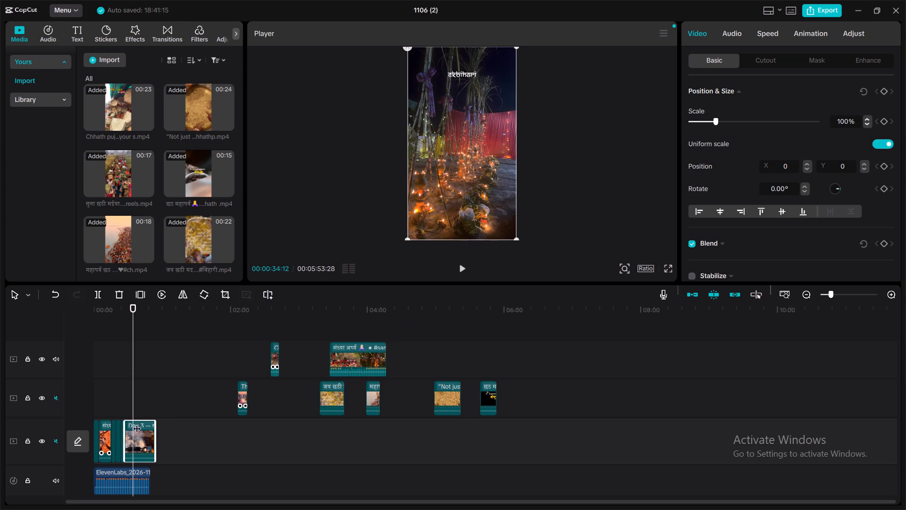
left_click_drag(138, 424, 167, 387)
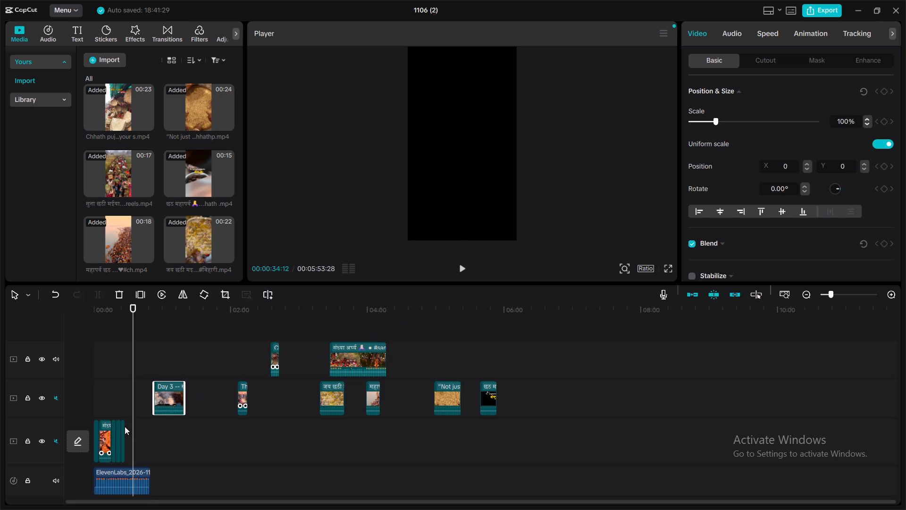
left_click_drag(123, 428, 124, 428)
left_click_drag(124, 428, 222, 398)
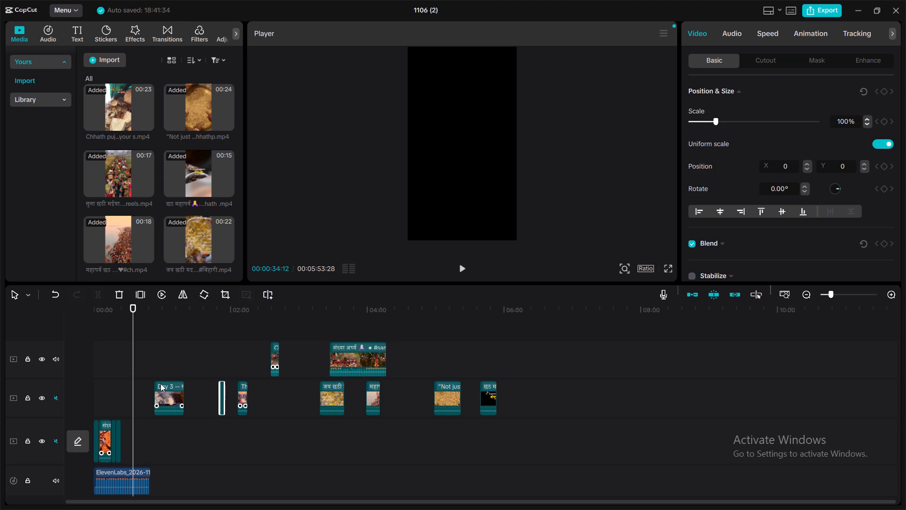
left_click_drag(160, 383, 159, 425)
Split the "Day 3" clip at 00:00:26:14 and move the part after the cut to the top track, just past 06:00.
left_click(117, 395)
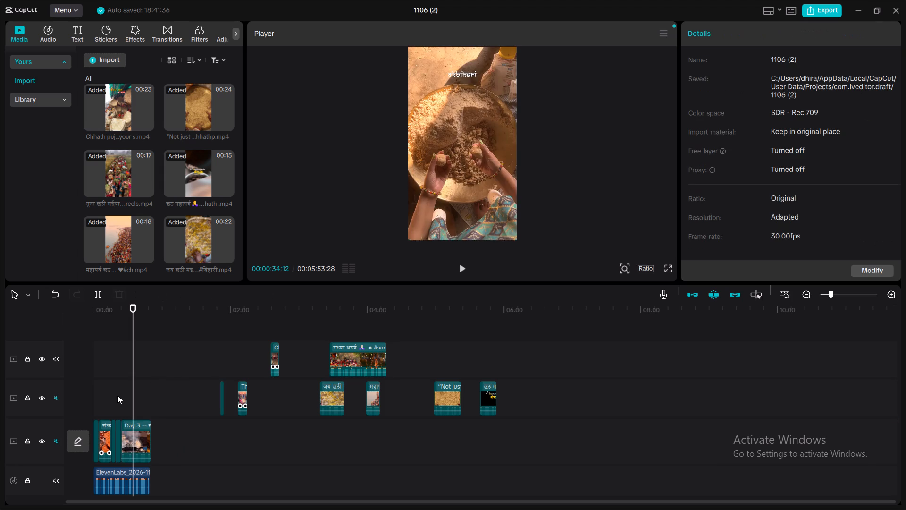
left_click(460, 272)
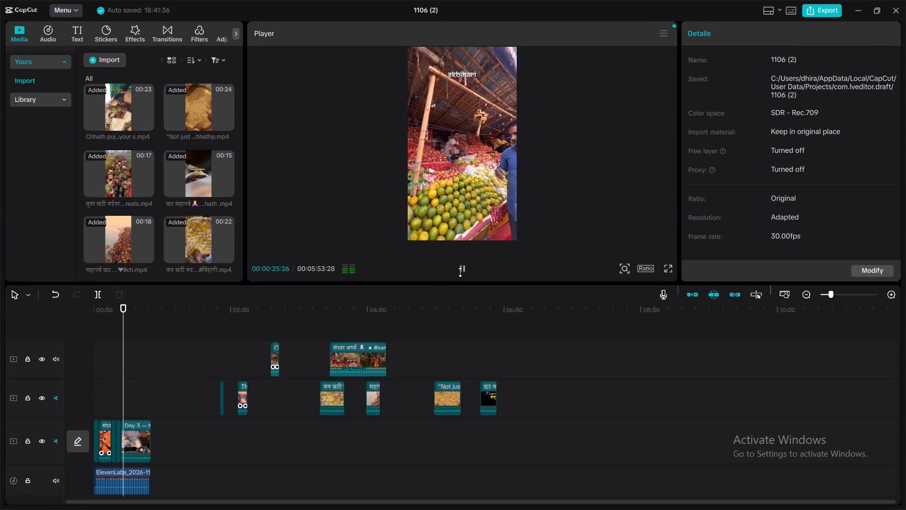
left_click(460, 272)
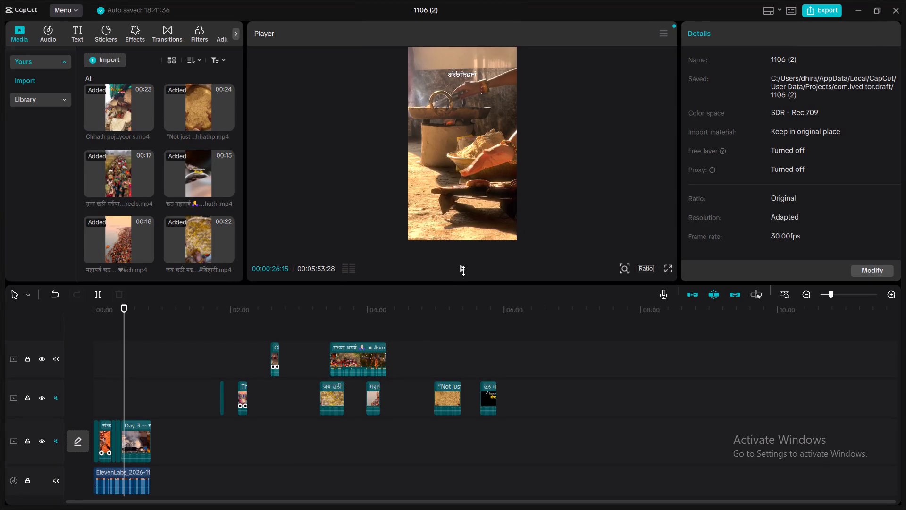
left_click(463, 271)
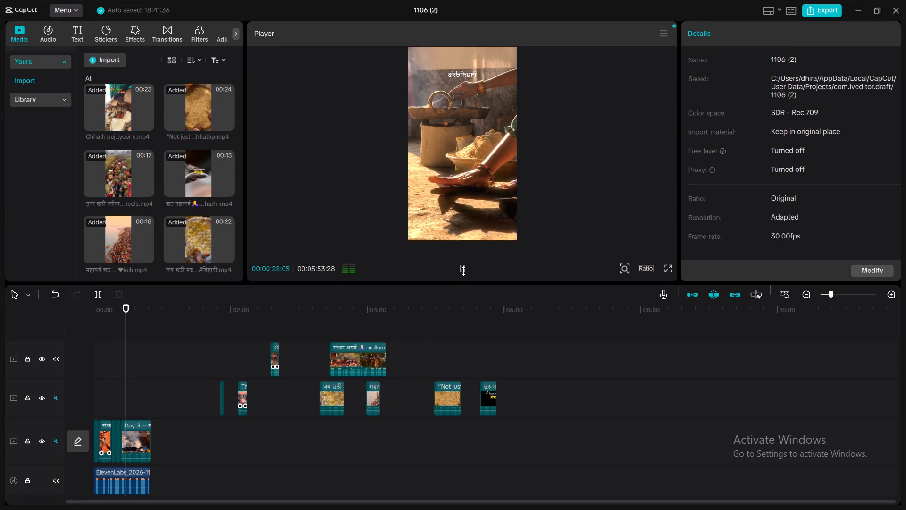
left_click(463, 271)
left_click_drag(127, 384, 121, 385)
left_click(460, 267)
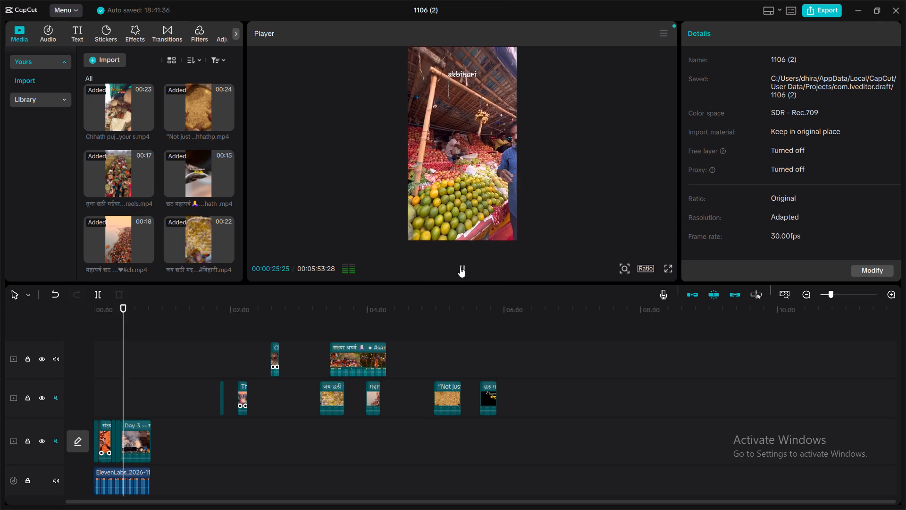
left_click(460, 267)
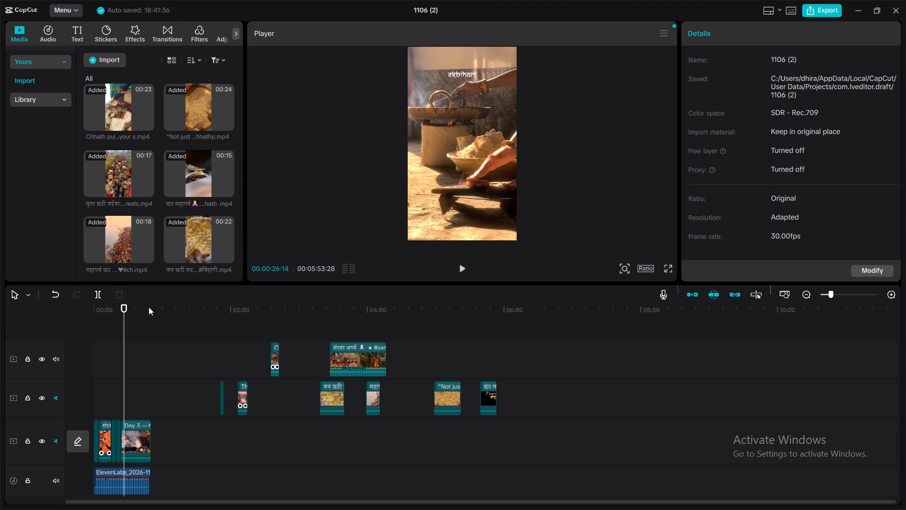
left_click(99, 296)
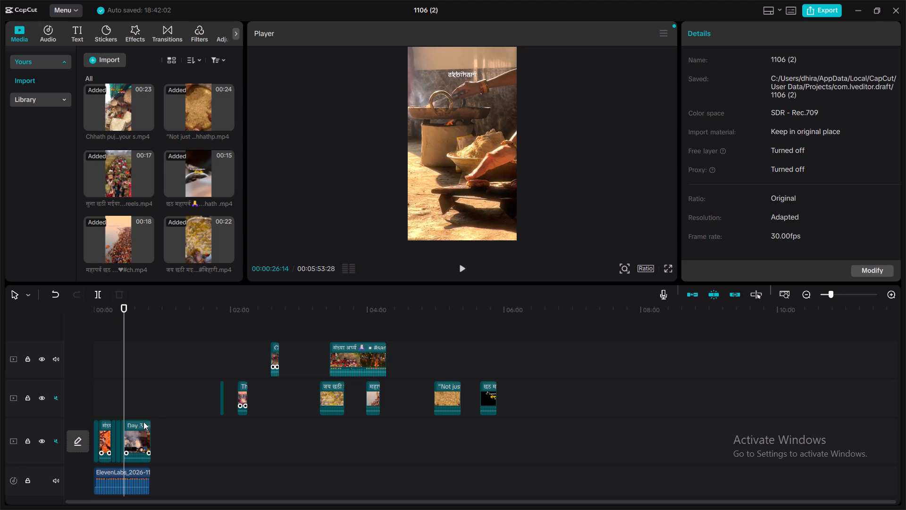
left_click_drag(141, 424, 538, 351)
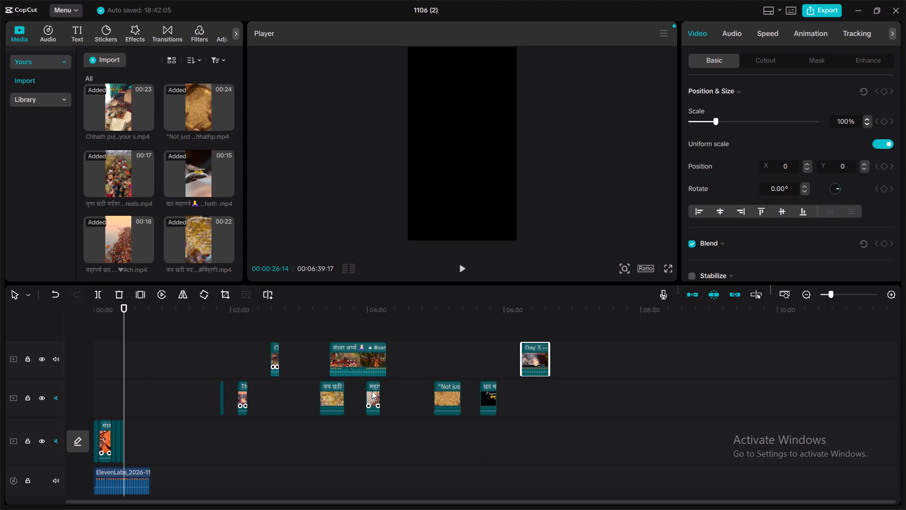
Move the "महापर्व" clip from the track above to the end of the main track.
left_click_drag(372, 390, 361, 432)
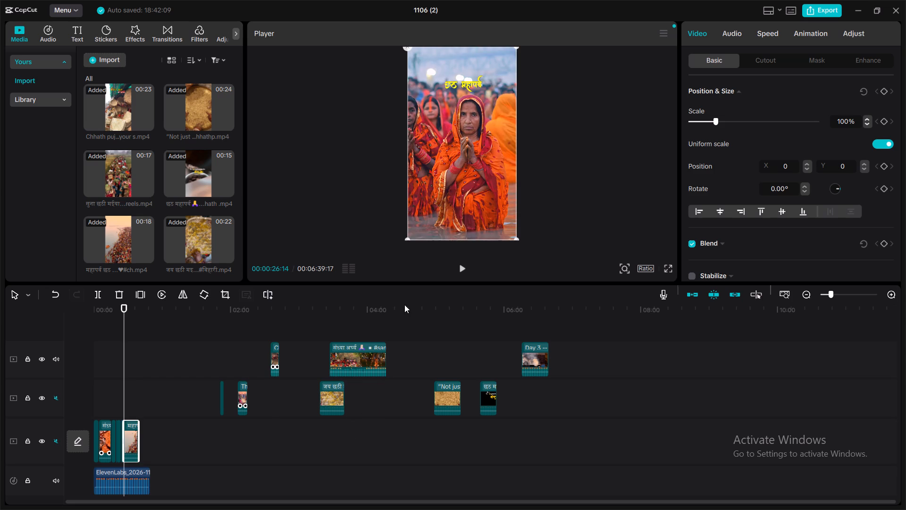
Play the "महापर्व" clip on the main track through to its end to check it against the voiceover.
left_click(462, 268)
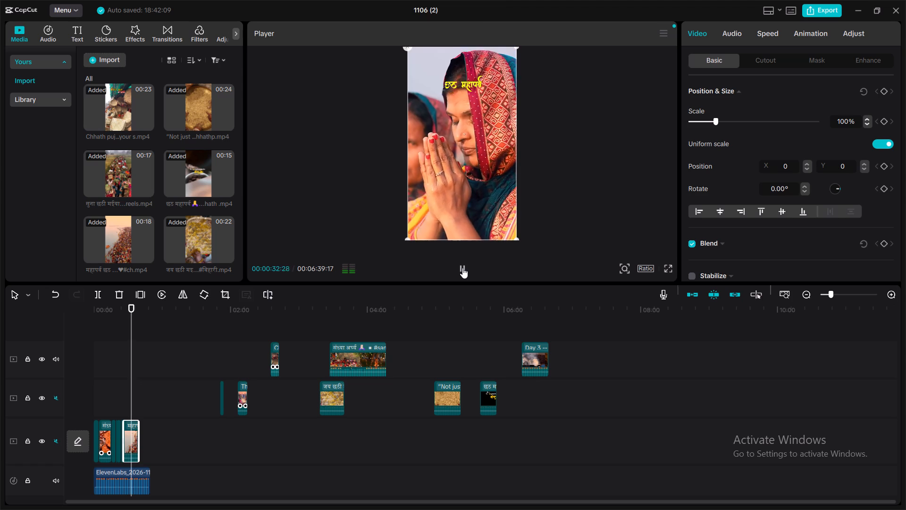
left_click(462, 268)
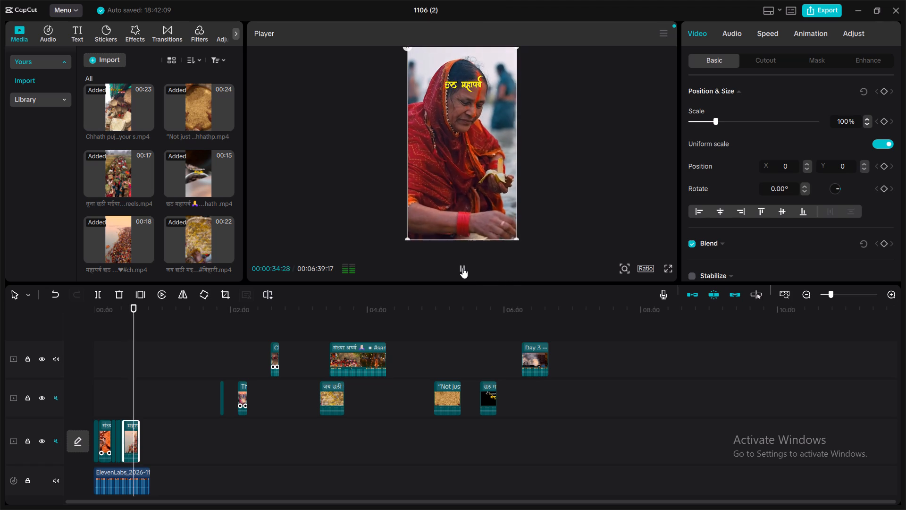
left_click(462, 268)
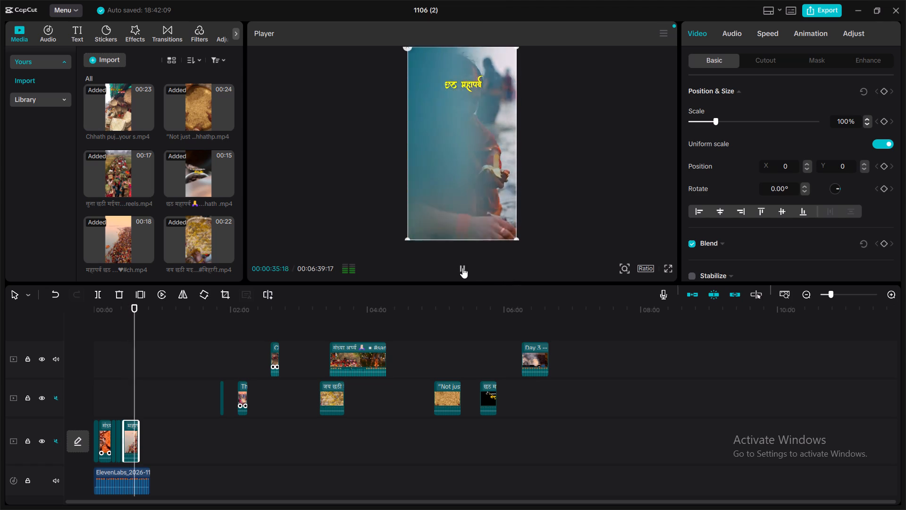
left_click(462, 268)
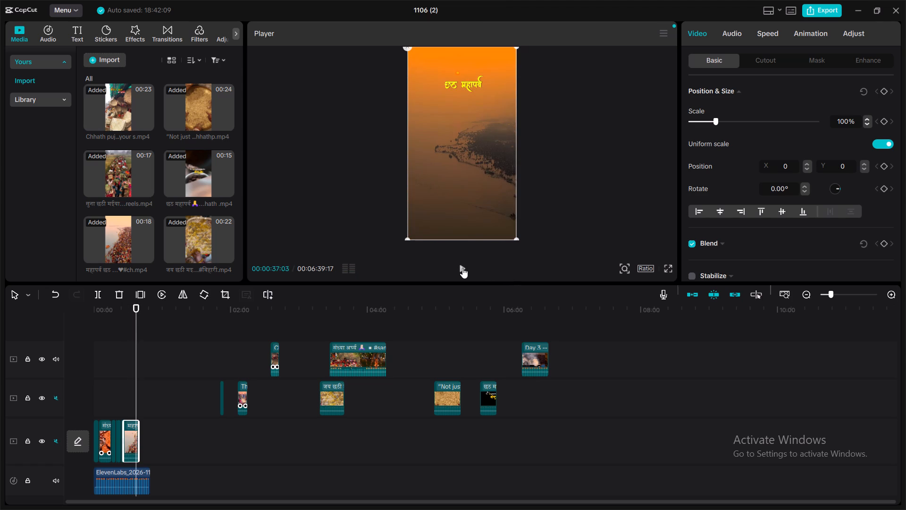
left_click(462, 268)
left_click(462, 268)
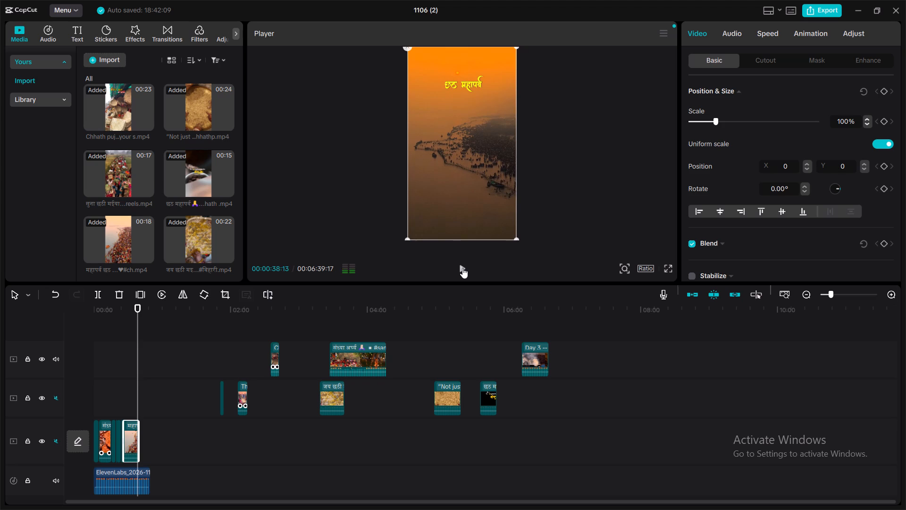
left_click(462, 268)
left_click(462, 268)
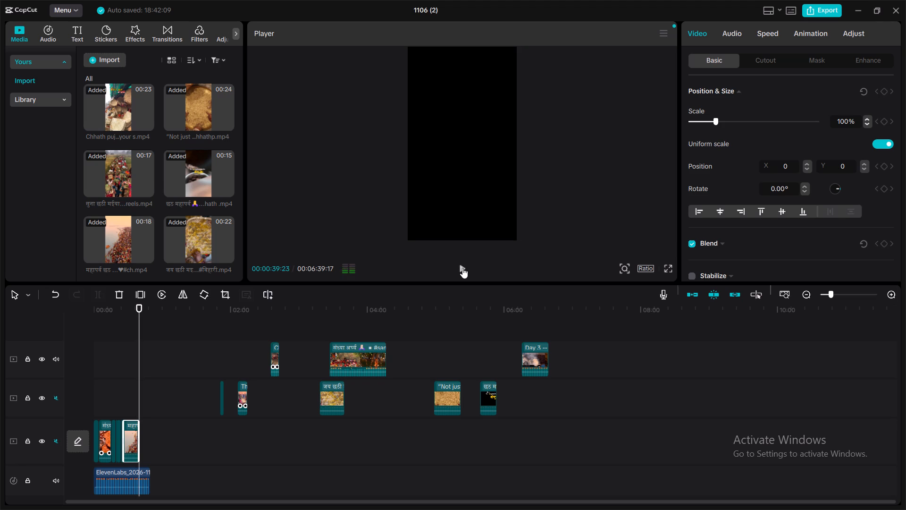
left_click(462, 268)
left_click(462, 268)
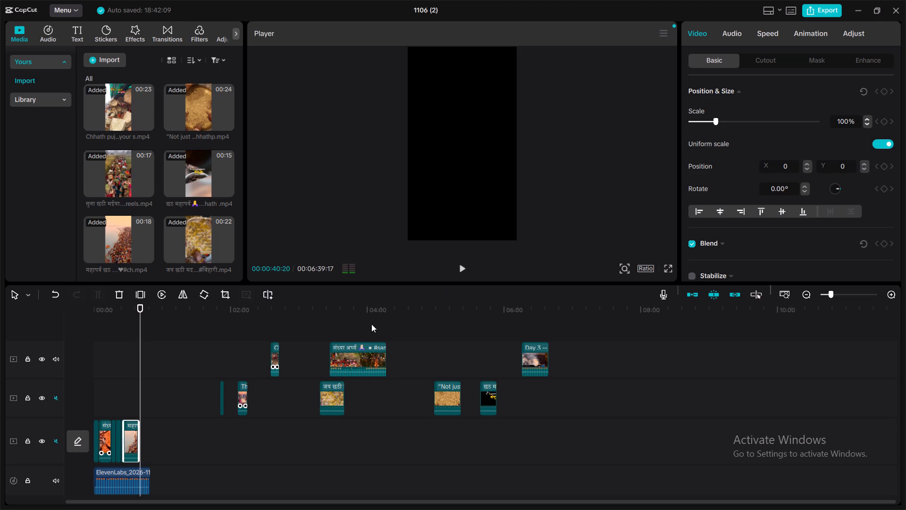
Move the "संध्या अर्घ्य" clip from the top track to the end of the main track, scrub through it, and delete it.
left_click_drag(340, 342, 317, 431)
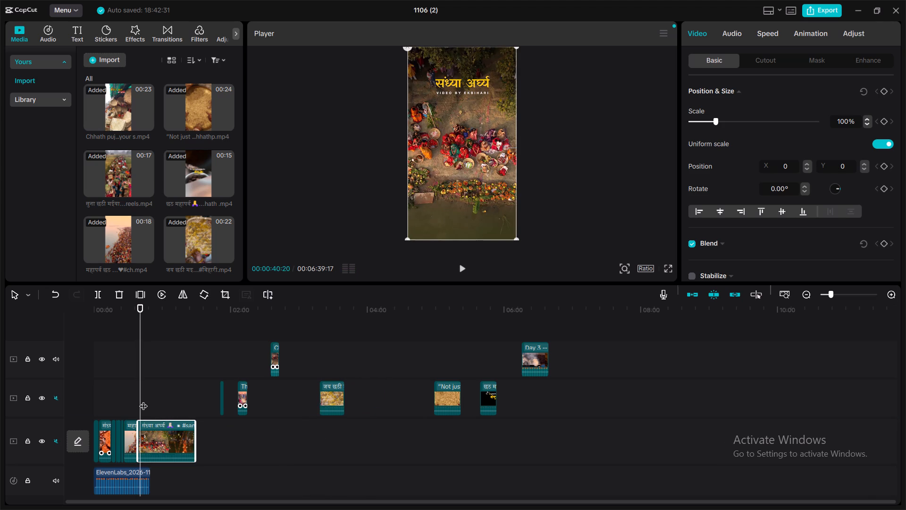
left_click_drag(138, 397, 161, 397)
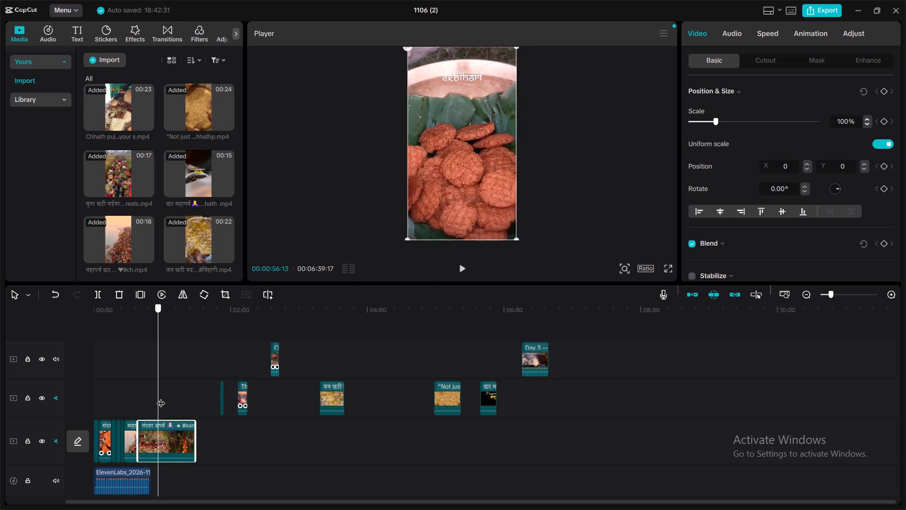
left_click_drag(161, 397, 163, 397)
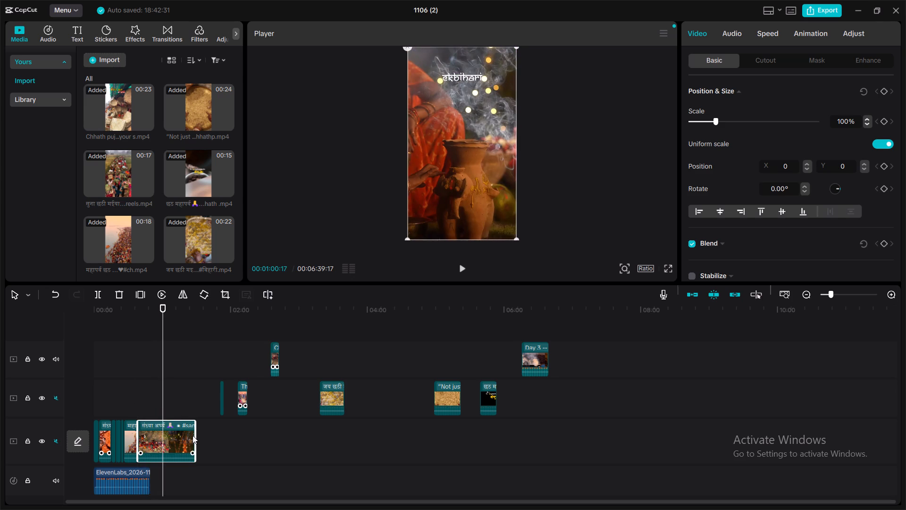
key("BackSpace")
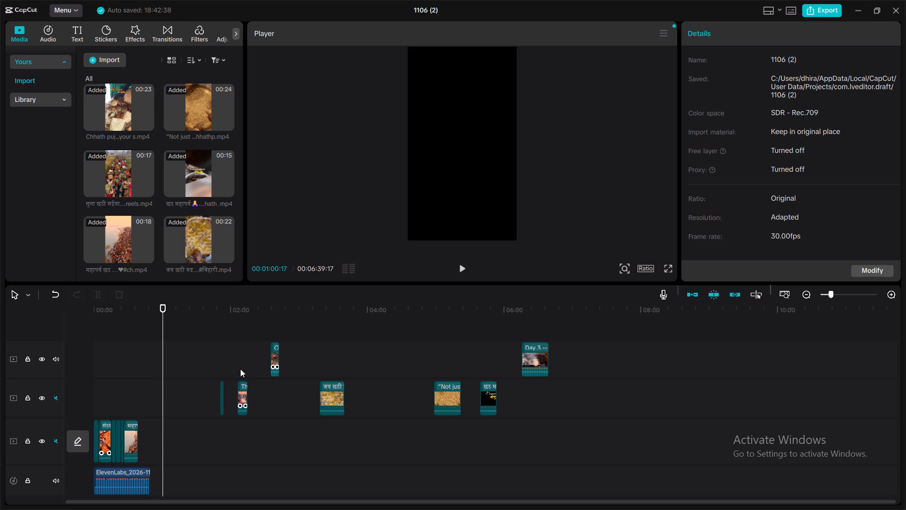
Scrub across the spare clips on the two upper tracks, up to the start of the "जय छठी" clip, to examine the remaining footage.
left_click(240, 369)
left_click(240, 369)
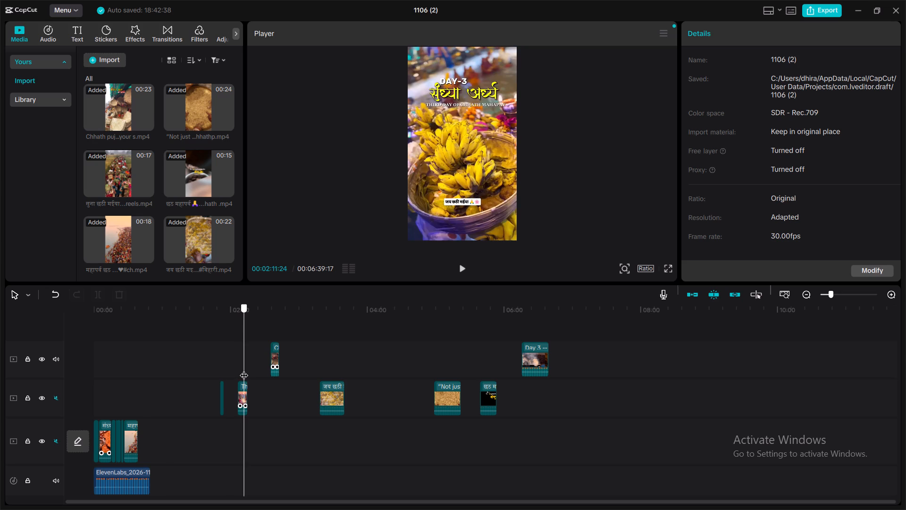
left_click_drag(244, 369, 244, 369)
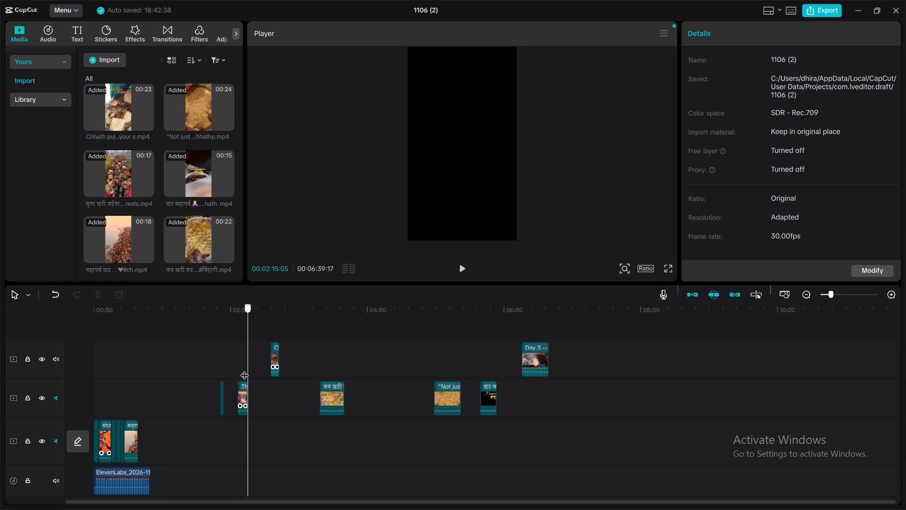
left_click_drag(244, 369, 225, 370)
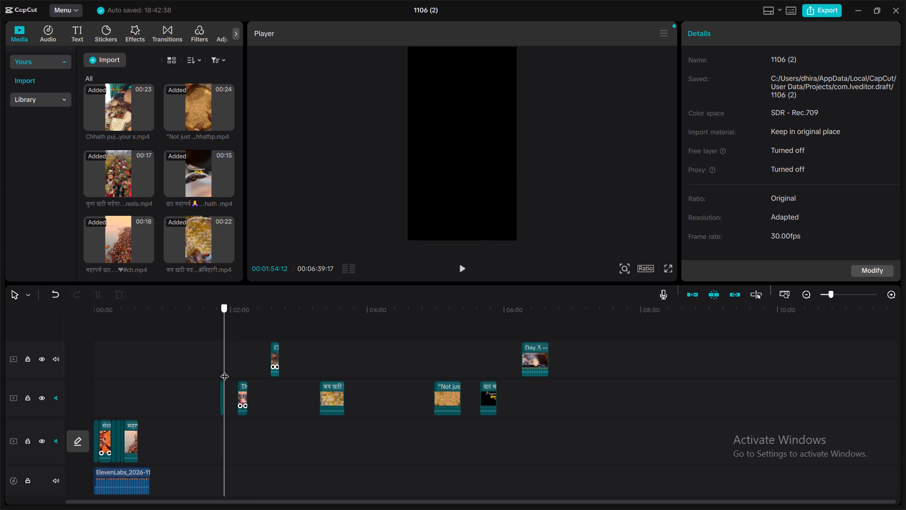
left_click_drag(225, 370, 212, 372)
left_click(277, 333)
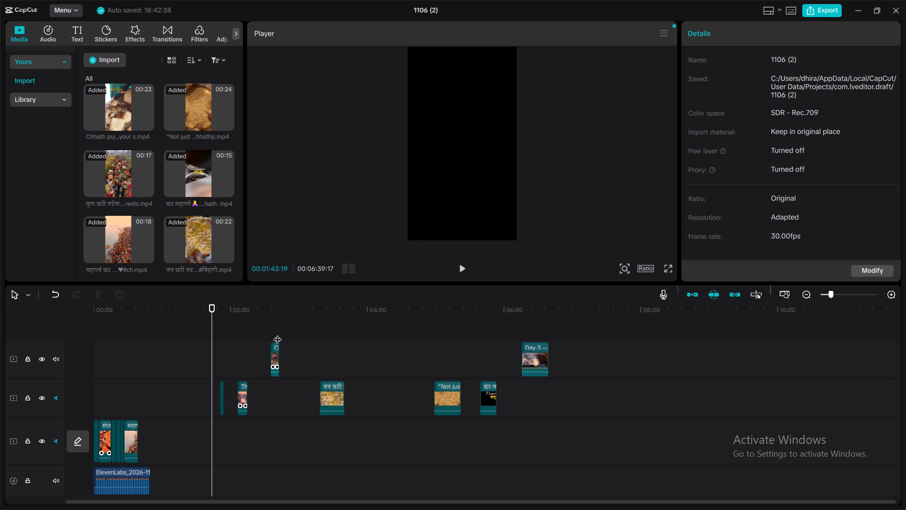
left_click_drag(277, 333, 312, 333)
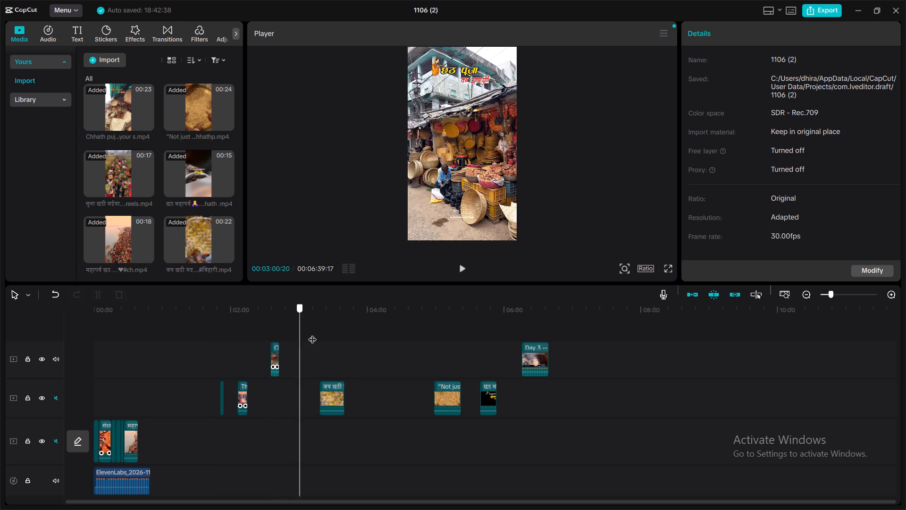
left_click_drag(312, 333, 325, 335)
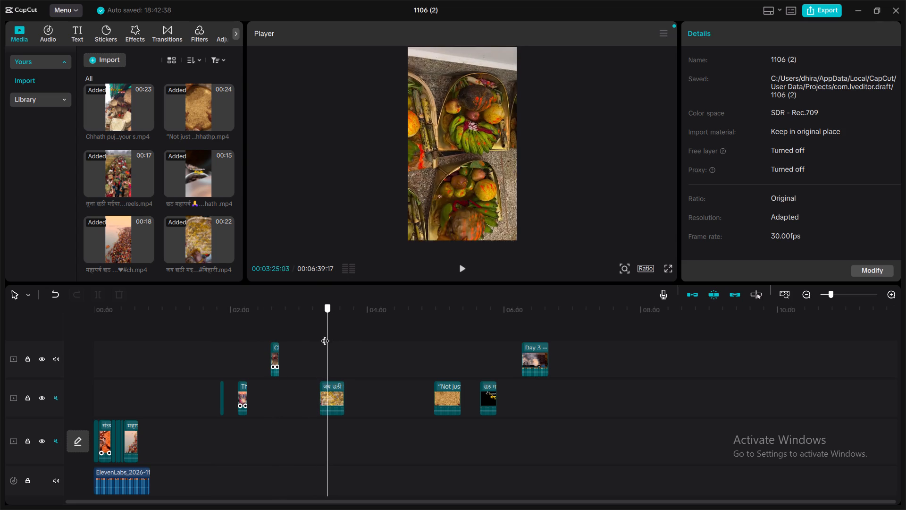
left_click_drag(325, 335, 319, 336)
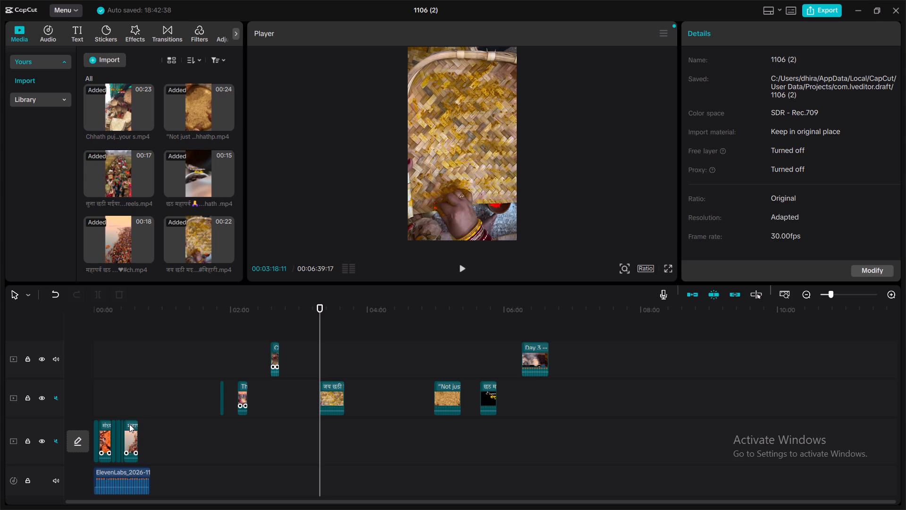
Replay the timeline's opening shot and add another copy of the 18-second "महापर्व छठ" video to the top track, just past 04:00.
left_click(96, 390)
left_click_drag(96, 390, 88, 392)
left_click(461, 269)
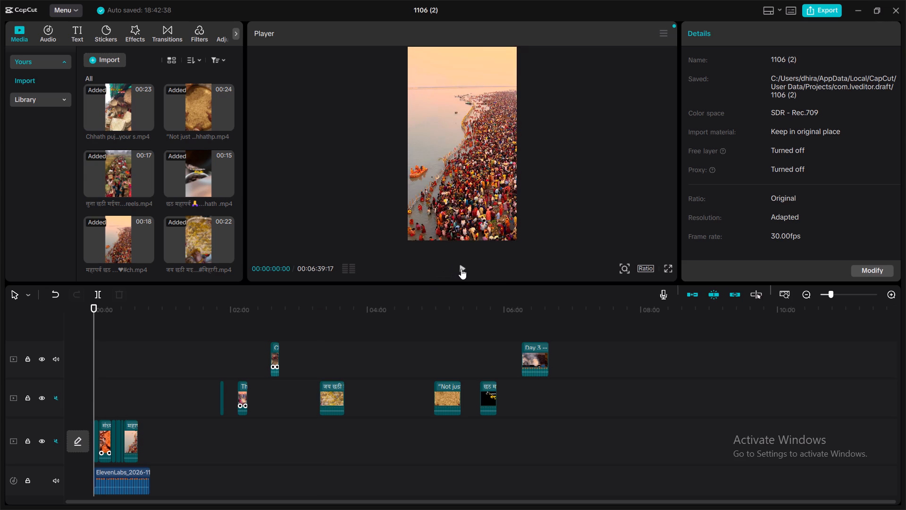
left_click(461, 269)
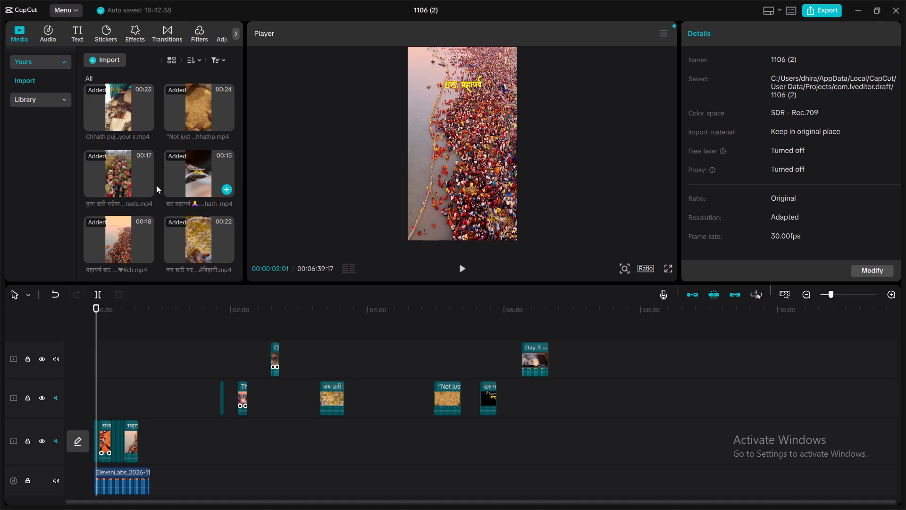
left_click_drag(124, 242, 373, 363)
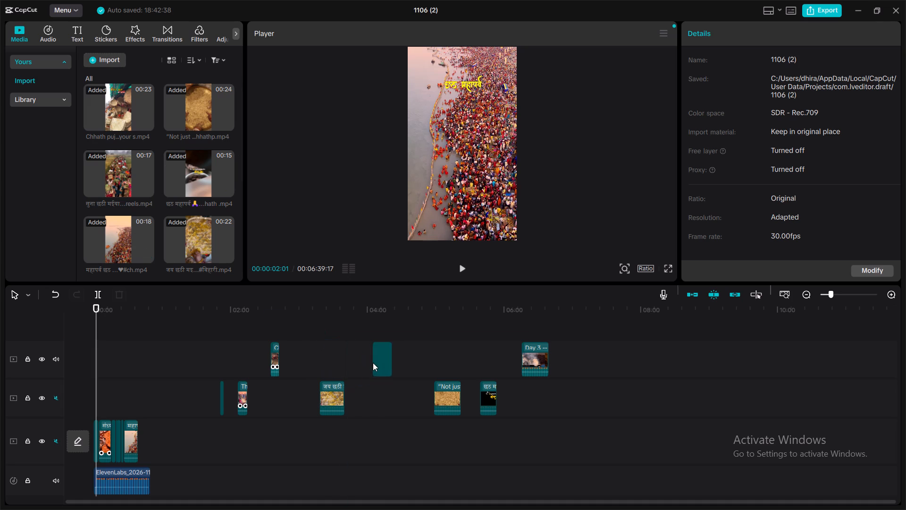
Play the main track from 00:00:02:01 to 00:00:24:28 and move the new "महापर्व" clip from the top track to the end of the main track.
left_click(463, 270)
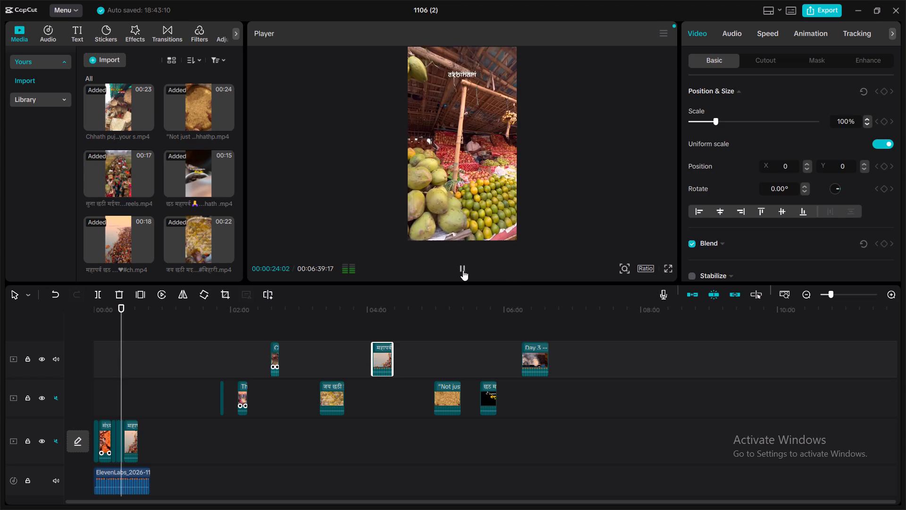
left_click(463, 270)
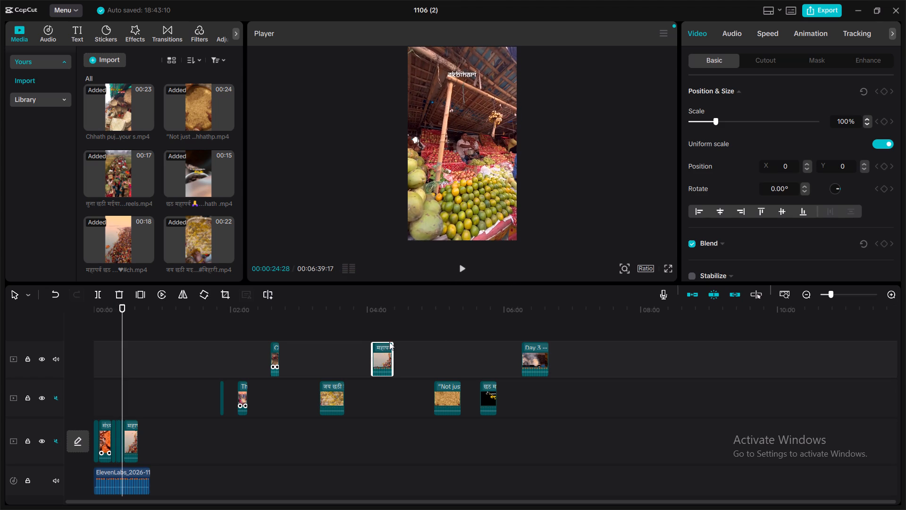
left_click_drag(385, 348, 386, 428)
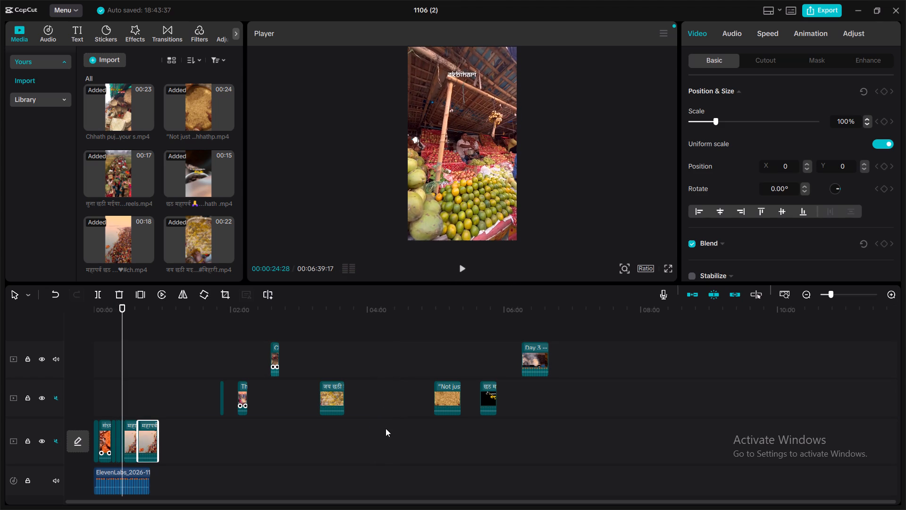
Split the last "महापर्व" clip at 00:00:41:18 and move the part after the cut to the top track, near 04:00.
left_click(458, 270)
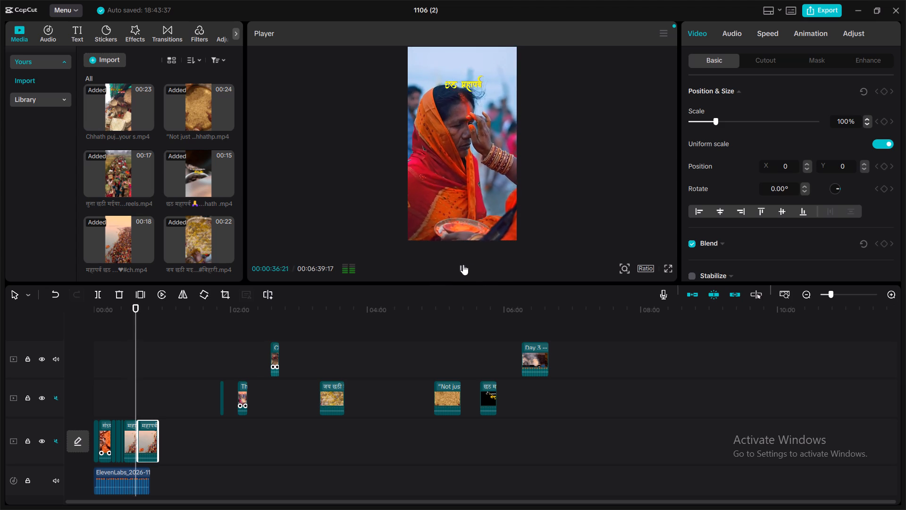
left_click(463, 264)
left_click(463, 264)
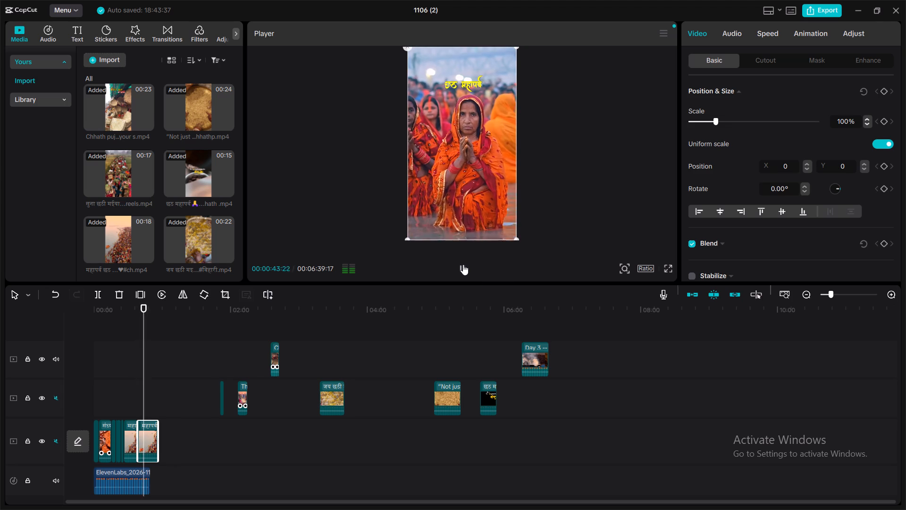
left_click(463, 264)
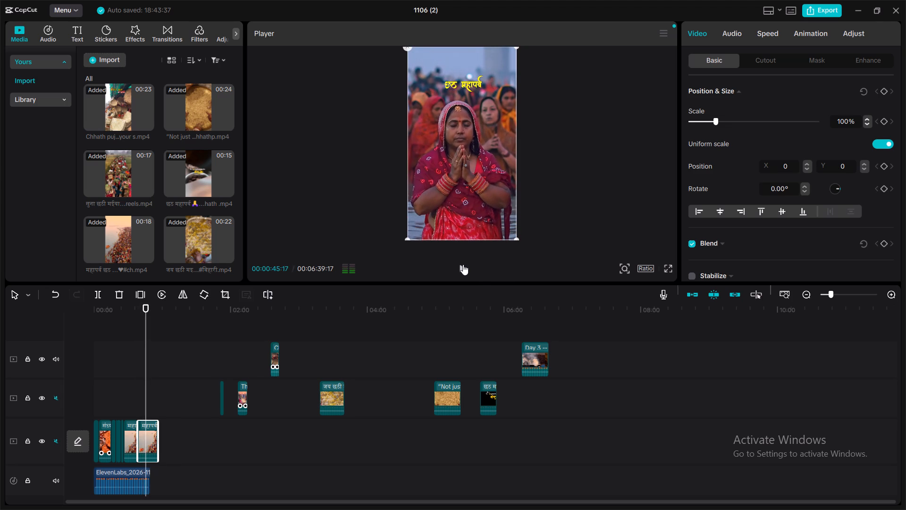
left_click_drag(145, 362, 143, 363)
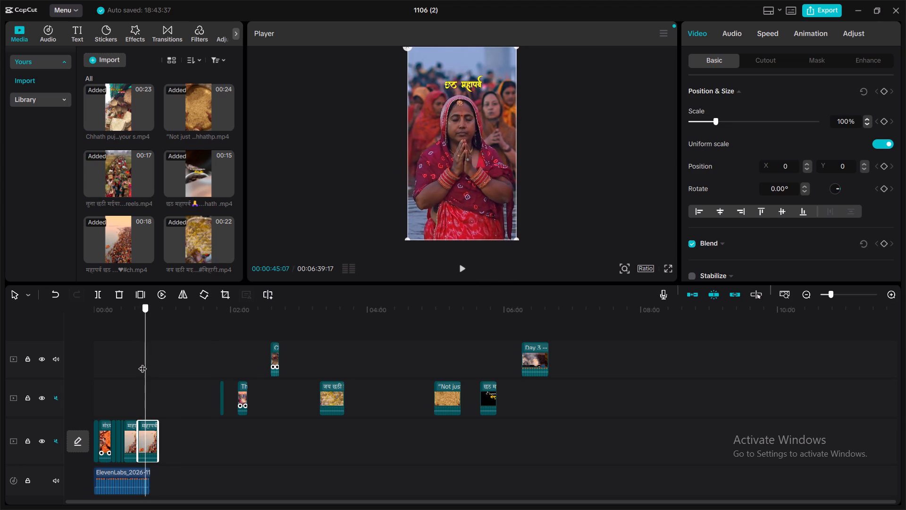
left_click_drag(143, 363, 141, 363)
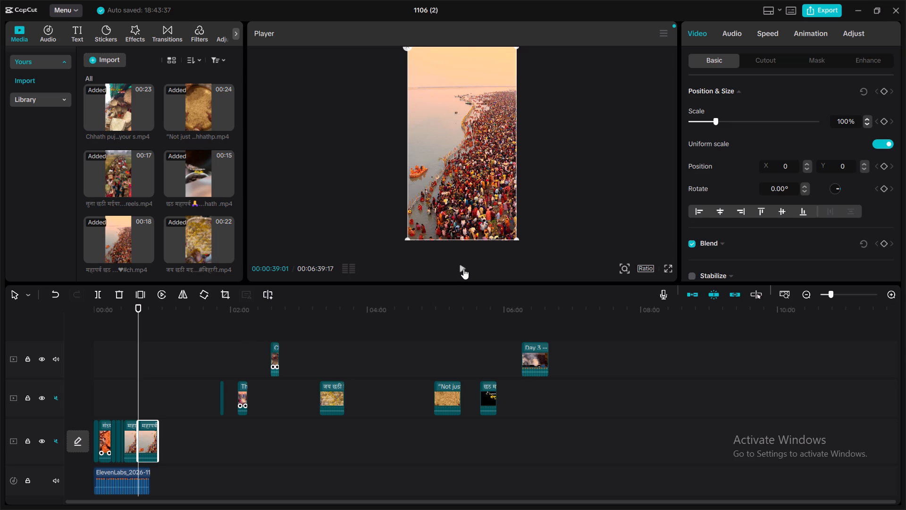
left_click(465, 268)
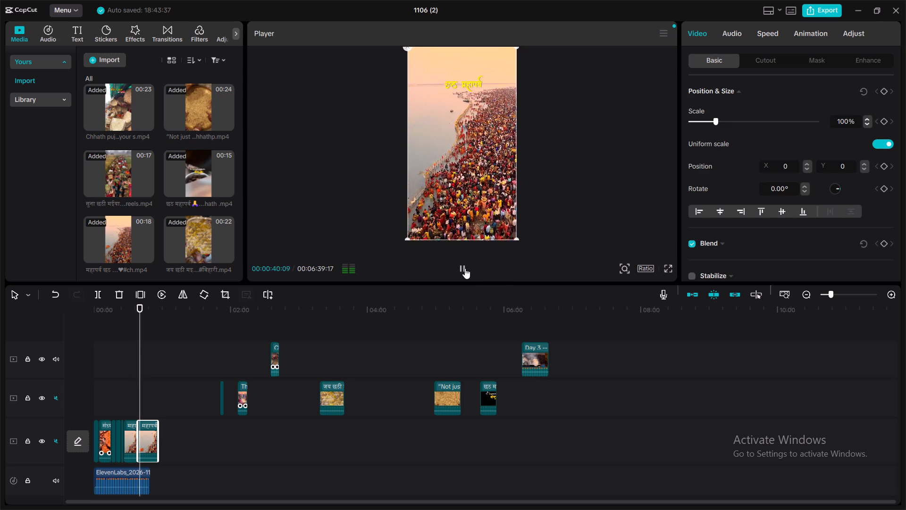
left_click(465, 268)
double_click(465, 268)
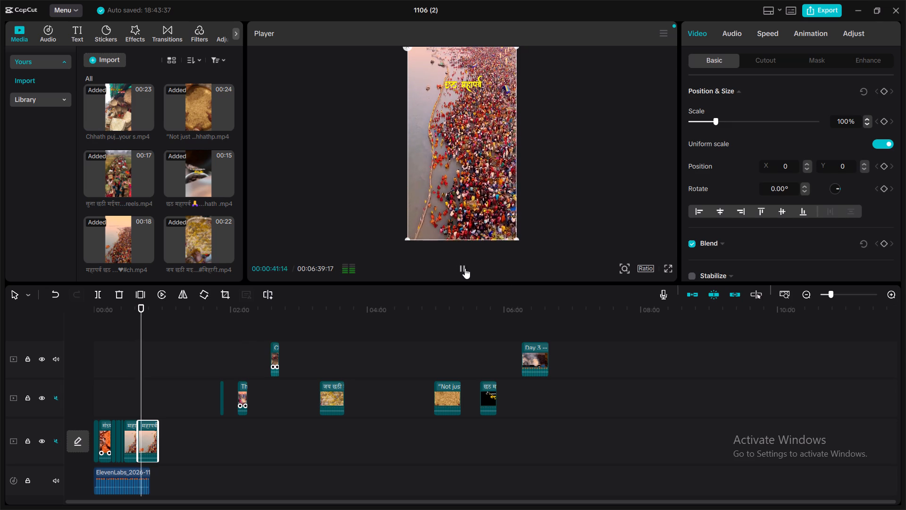
left_click(101, 294)
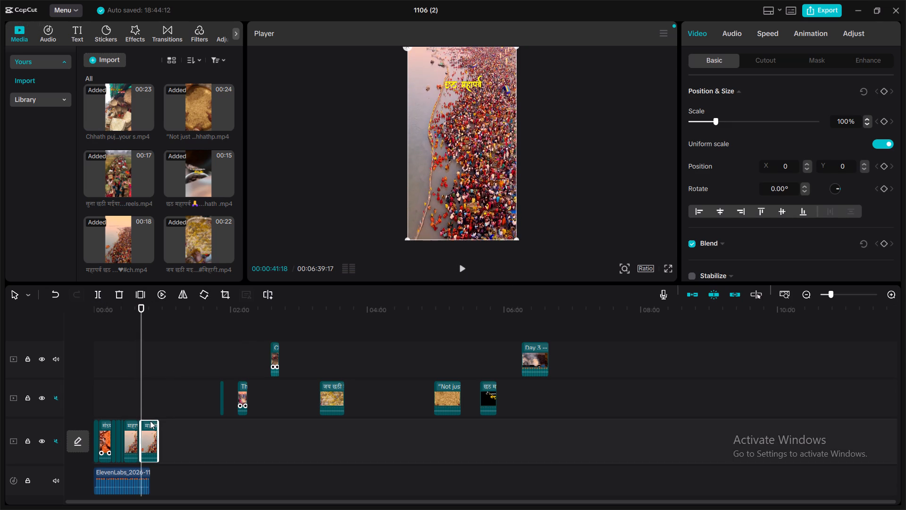
left_click_drag(149, 423, 376, 352)
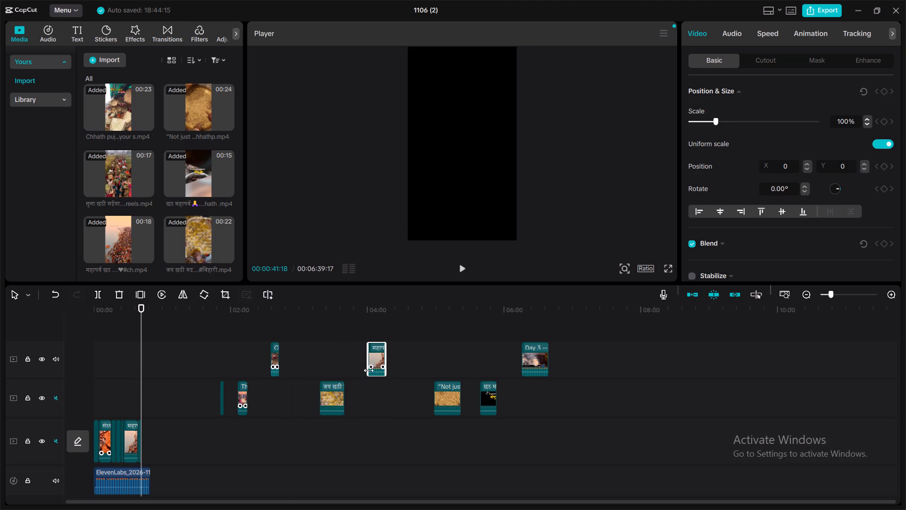
Scrub through the "जय छठी" clip and move it from the middle track to the end of the main track.
left_click(326, 368)
left_click_drag(326, 368, 334, 368)
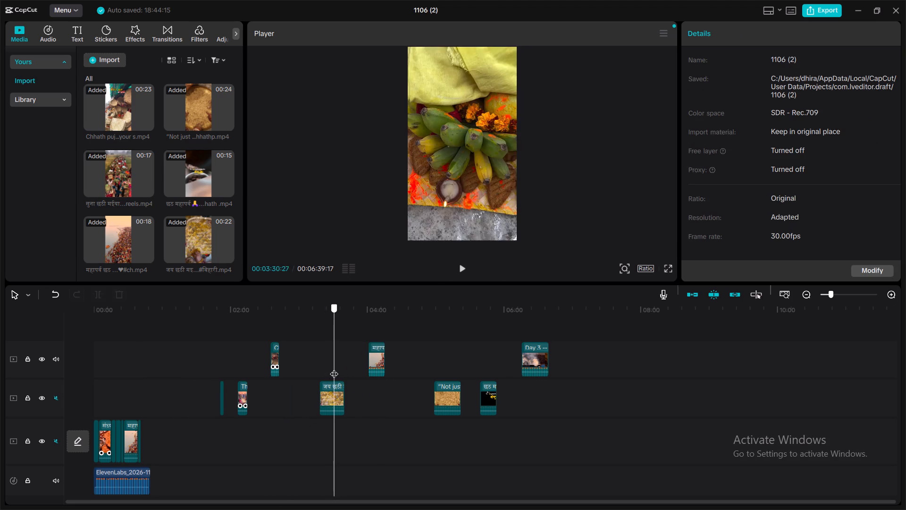
left_click_drag(334, 368, 317, 370)
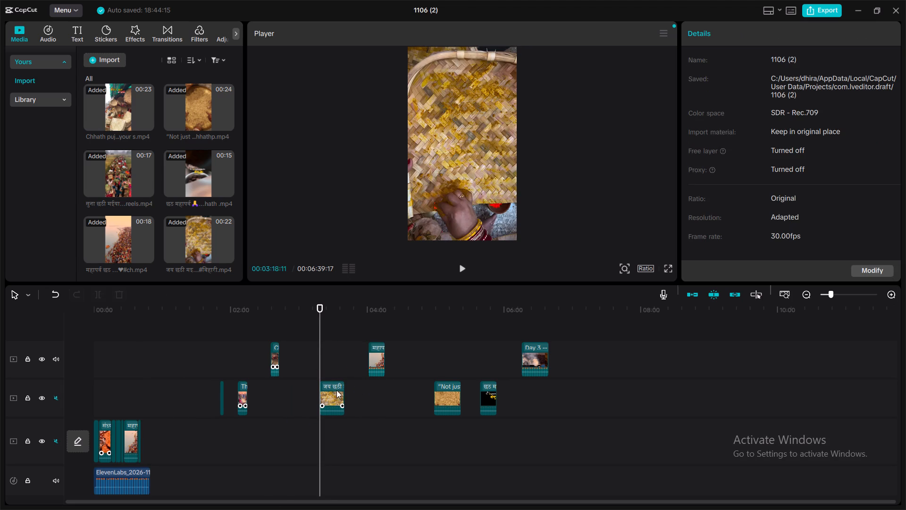
left_click_drag(334, 385, 335, 422)
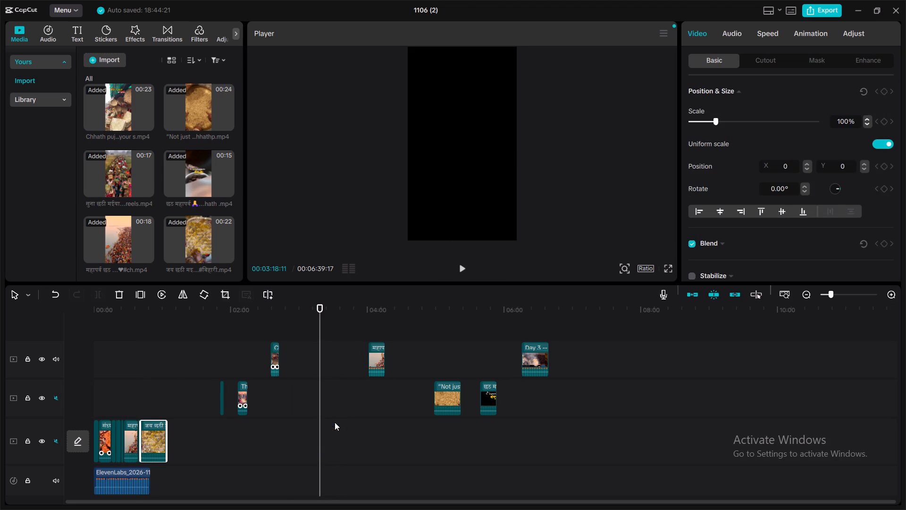
Play the "जय छठी" clip on the main track from 00:00:41:18 to 00:00:50:00 to check it against the end of the voiceover.
left_click(141, 382)
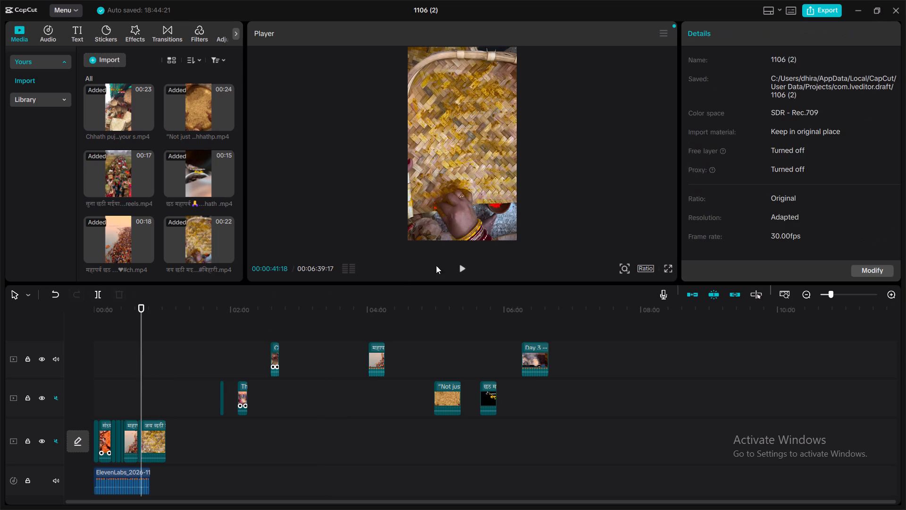
left_click(463, 264)
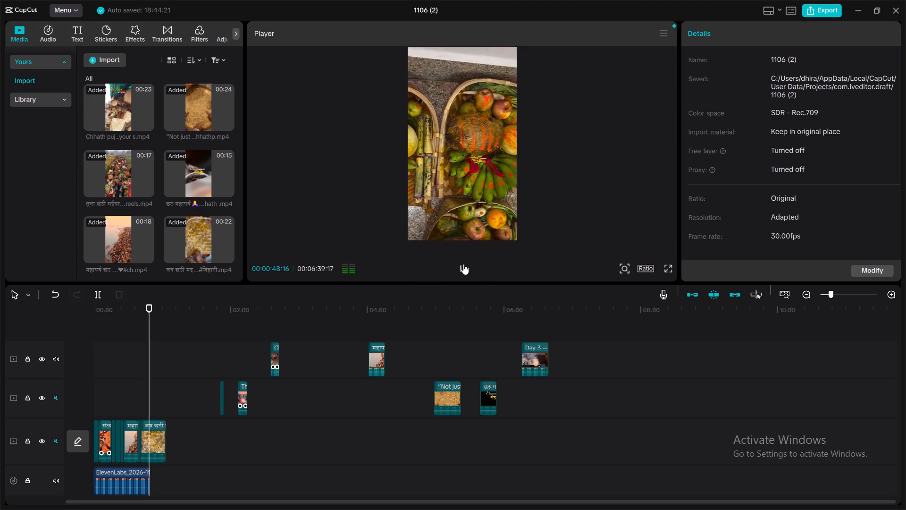
left_click(463, 264)
left_click(463, 264)
left_click(463, 264)
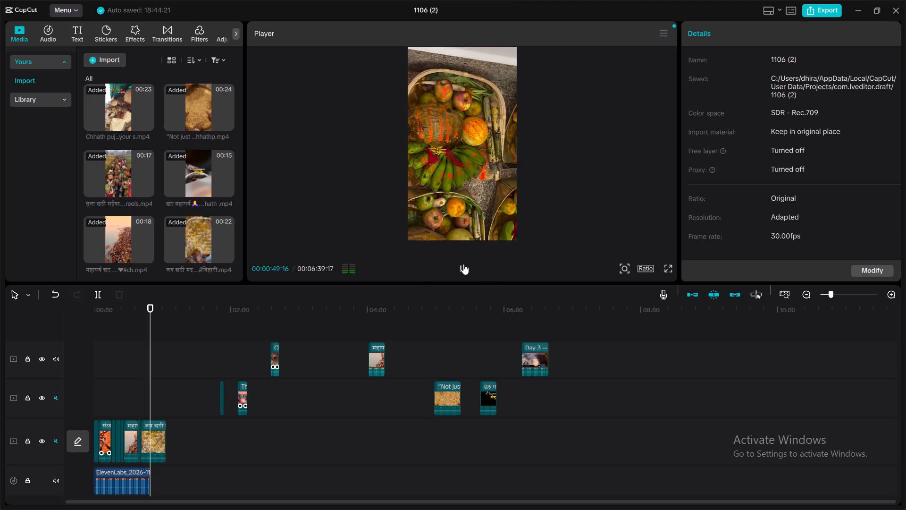
double_click(463, 264)
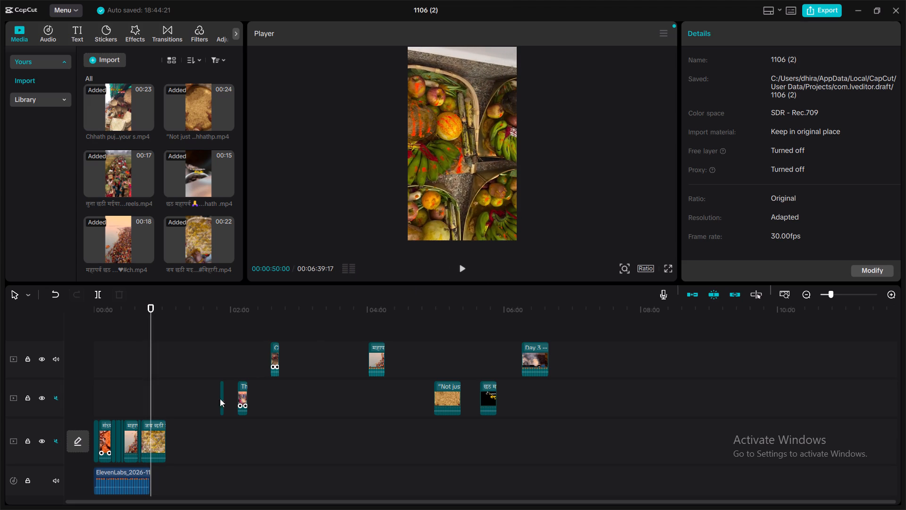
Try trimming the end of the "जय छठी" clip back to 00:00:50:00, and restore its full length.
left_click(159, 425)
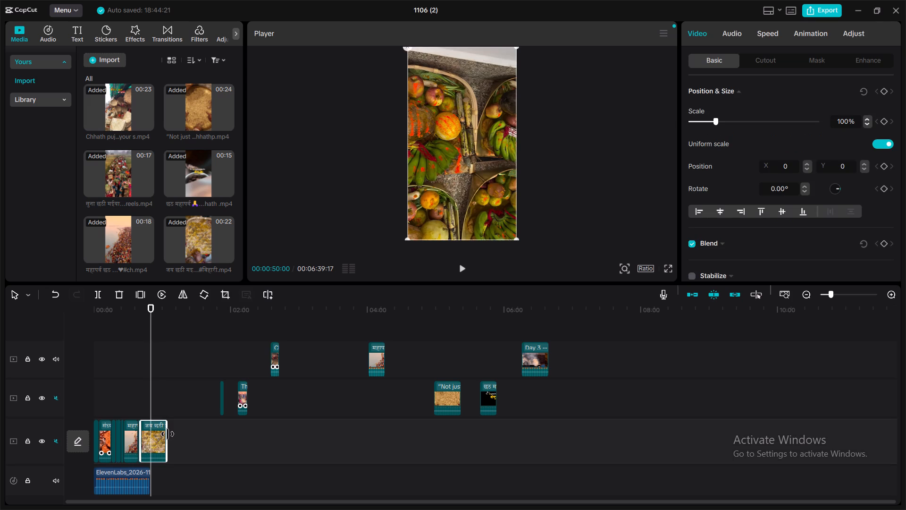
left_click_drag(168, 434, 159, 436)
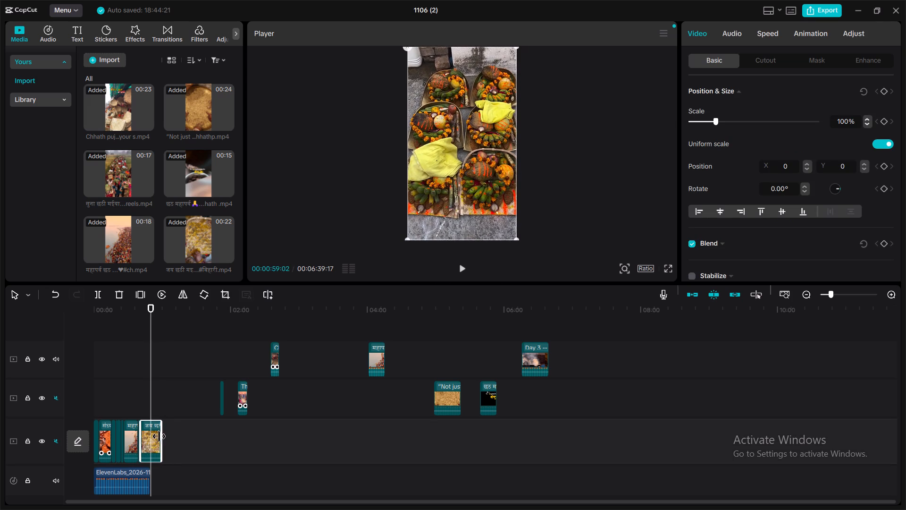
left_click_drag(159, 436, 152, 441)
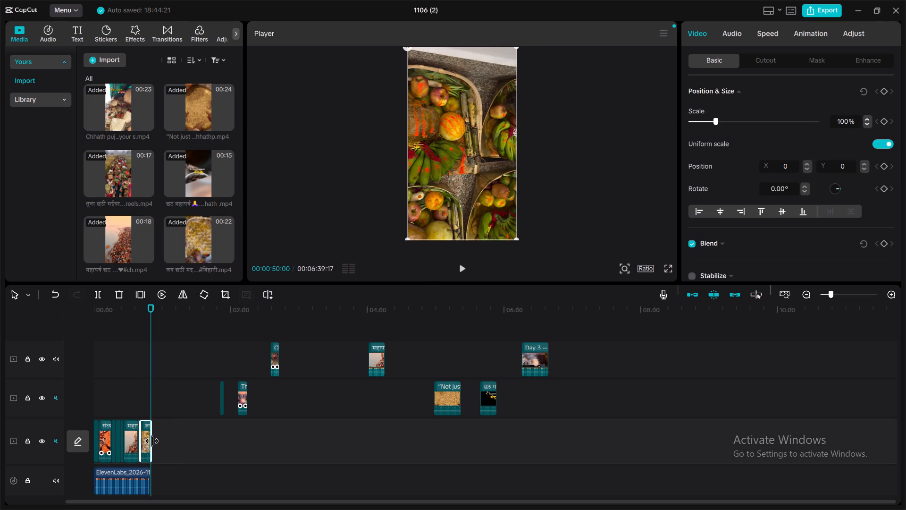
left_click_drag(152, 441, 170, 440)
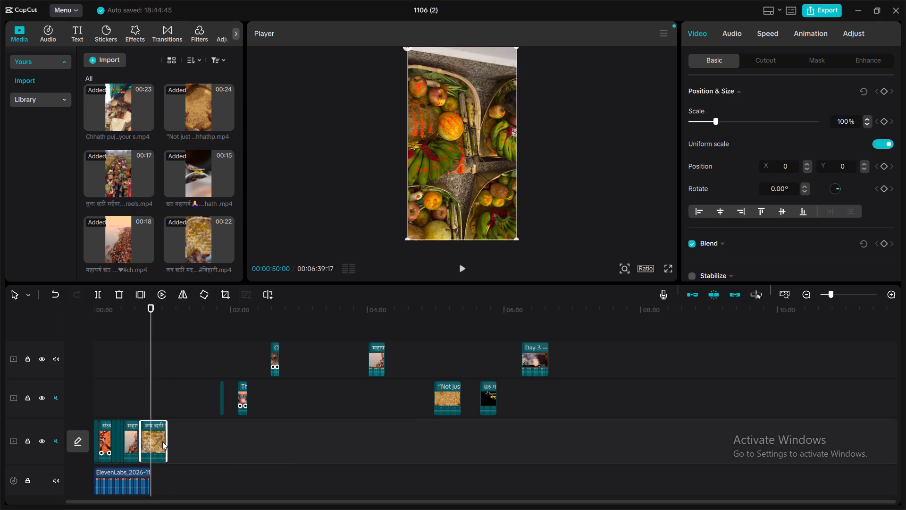
Trim the start of the "जय छठी" clip on the main track up to about the playhead at 00:00:50:00.
left_click_drag(142, 434, 147, 434)
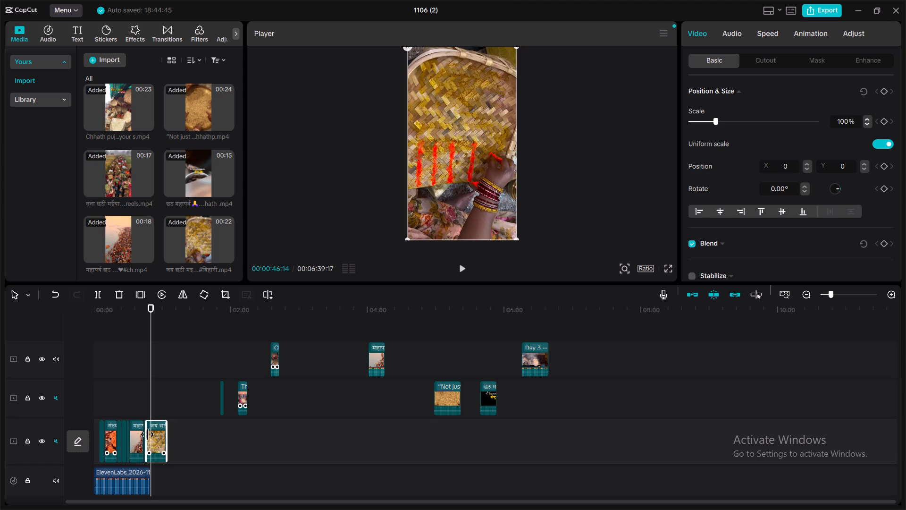
left_click_drag(147, 434, 151, 434)
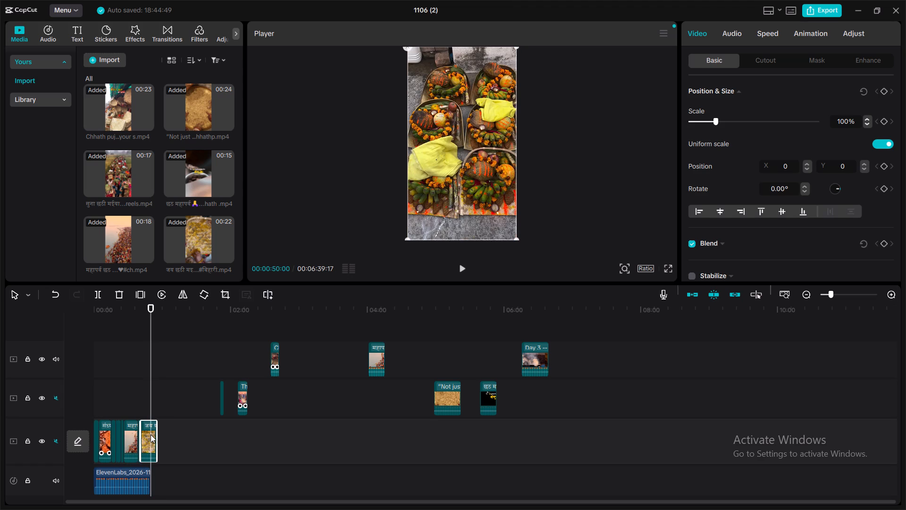
Play the trimmed "जय छठी" clip on the main track from 00:00:41:18 to 00:00:51:18 against the end of the voiceover.
left_click(139, 408)
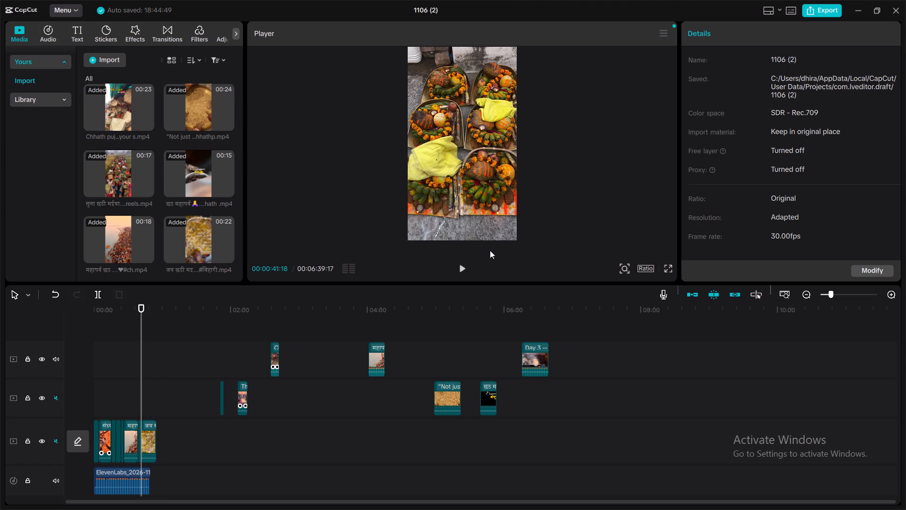
left_click(464, 266)
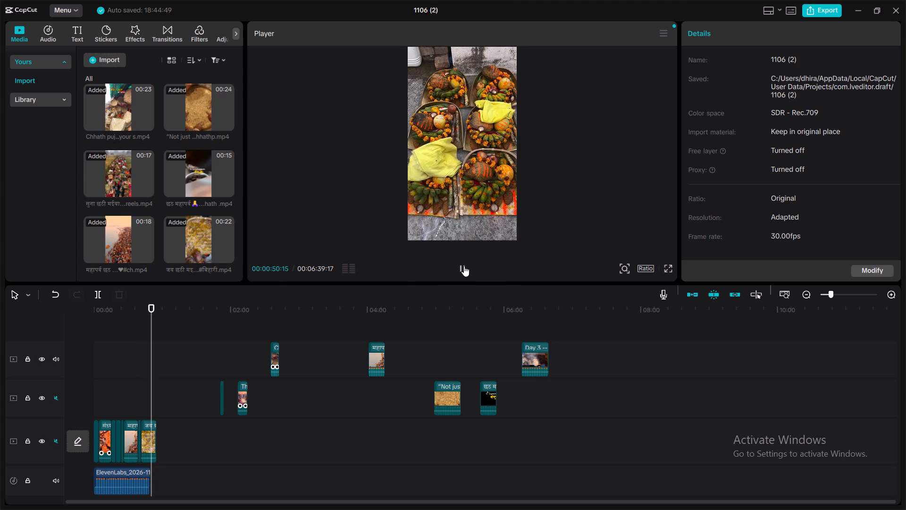
left_click(464, 266)
double_click(464, 266)
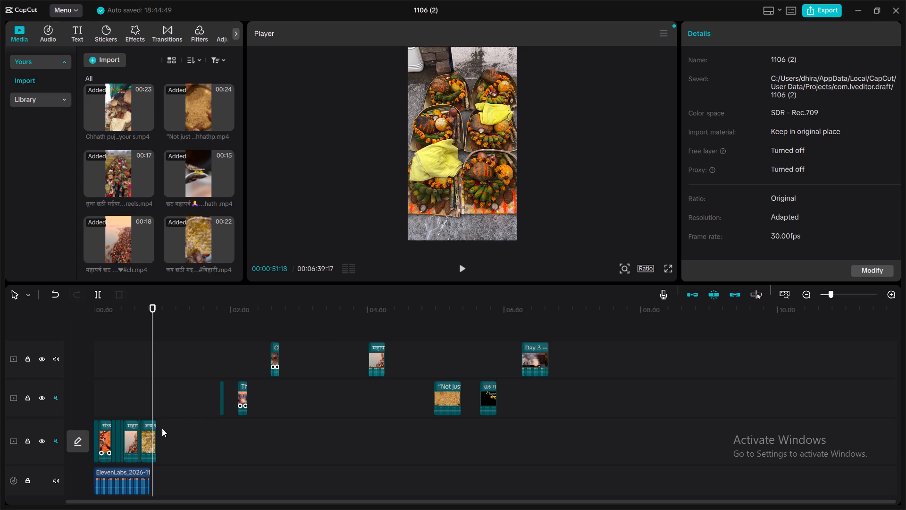
Extend the start of the "जय छठी" clip on the main track back out to its full length.
left_click(147, 426)
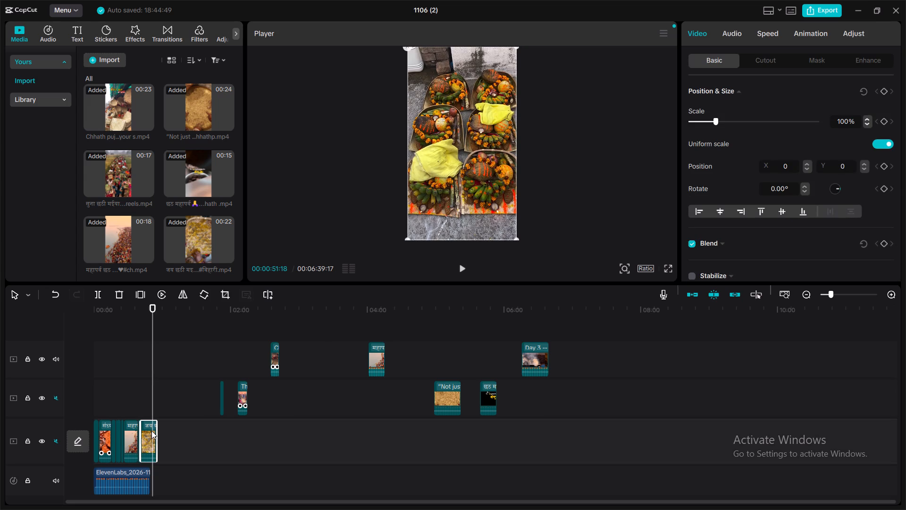
left_click_drag(139, 430, 129, 432)
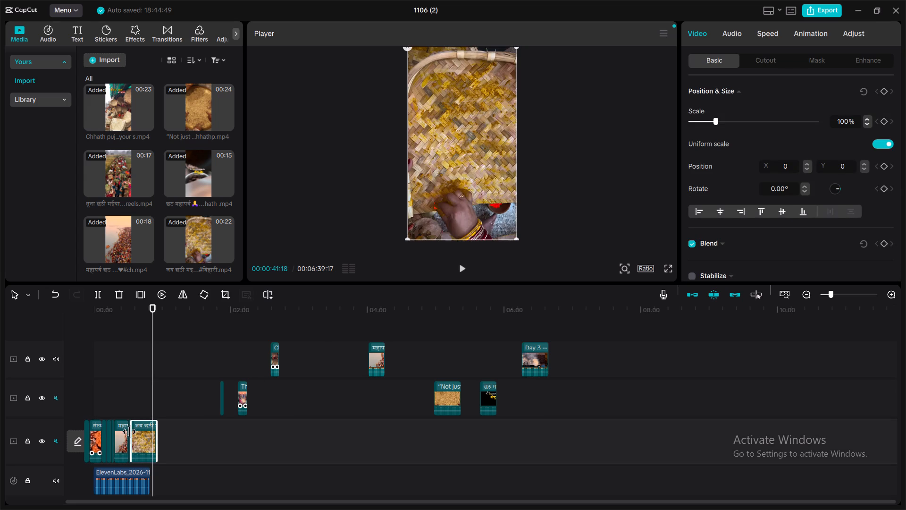
left_click_drag(129, 432, 127, 433)
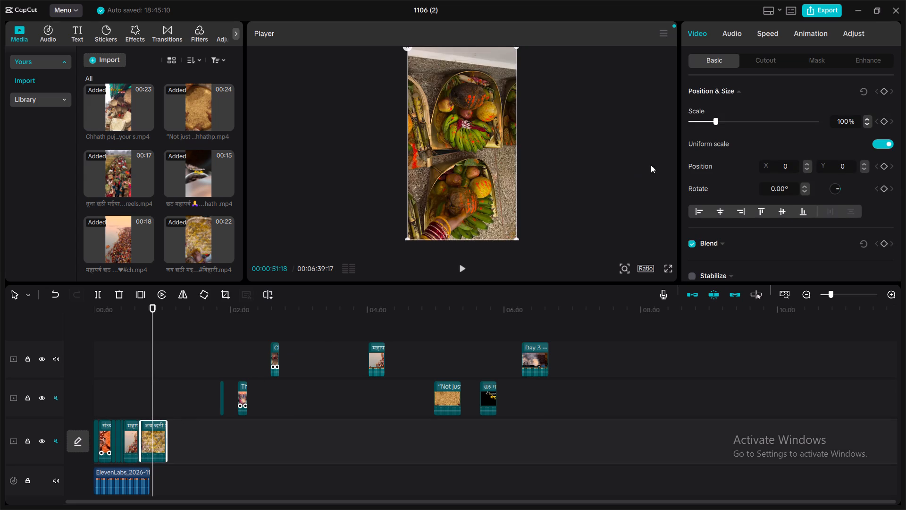
Speed up the "जय छठी" clip to 1.76x, for a duration of 12.5 s.
left_click(769, 32)
left_click(736, 107)
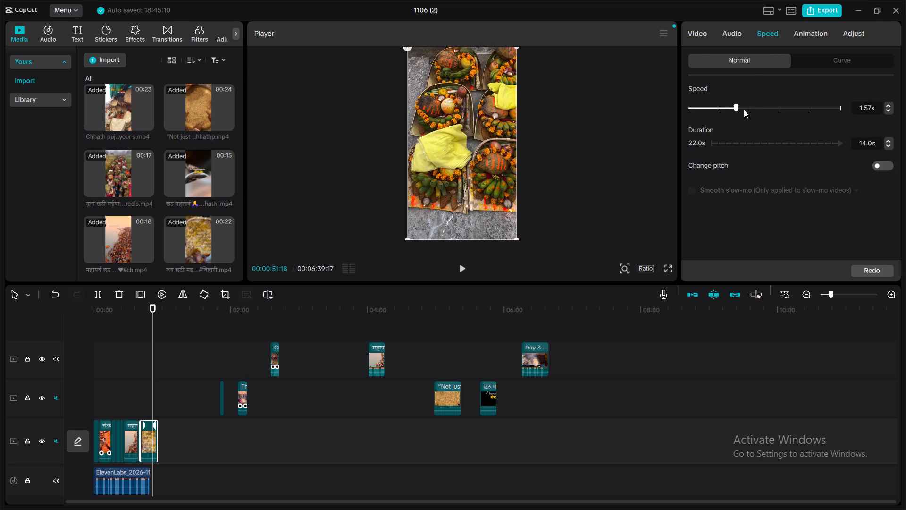
left_click(742, 107)
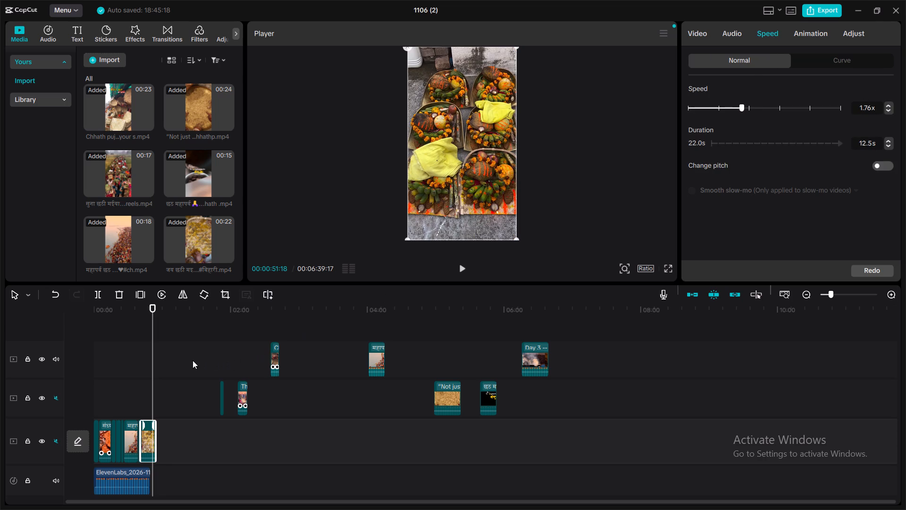
Play the sped-up "जय छठी" clip from 00:00:41:18 to 00:00:51:10 to check it against the end of the voiceover.
left_click_drag(150, 357, 139, 360)
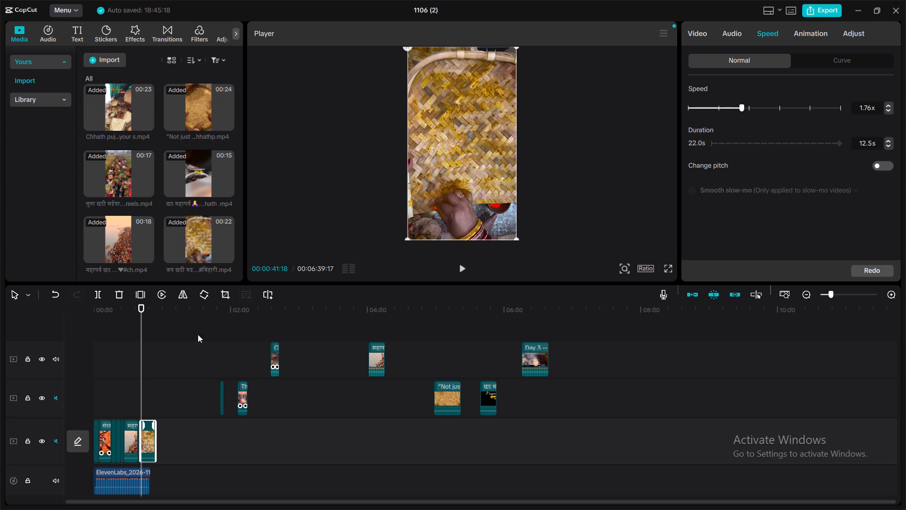
left_click(468, 268)
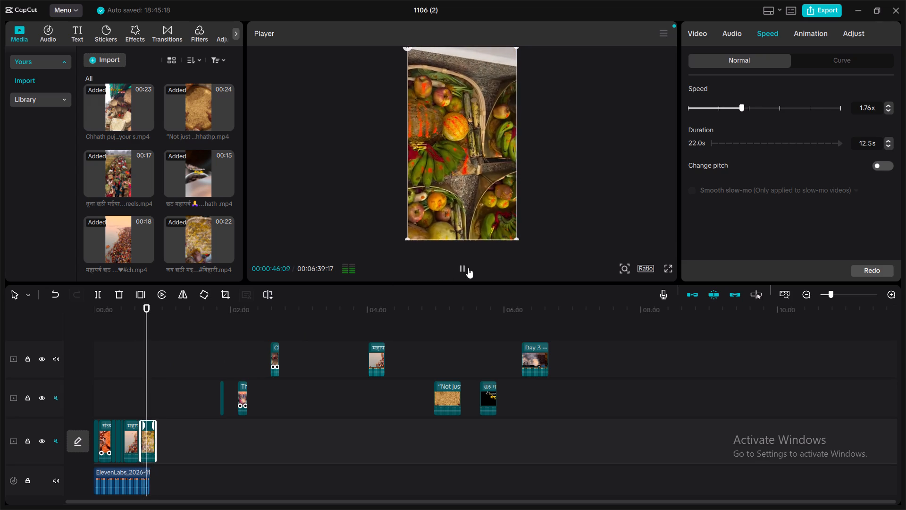
left_click(468, 268)
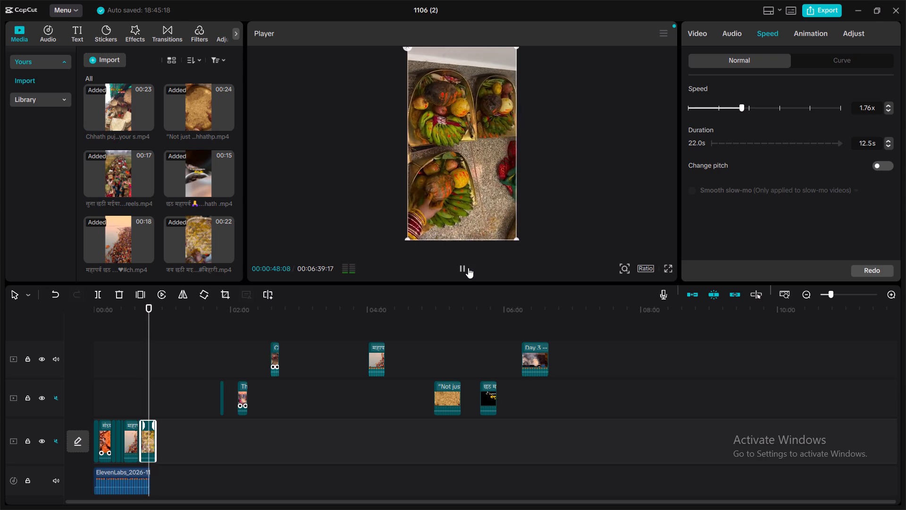
left_click(468, 268)
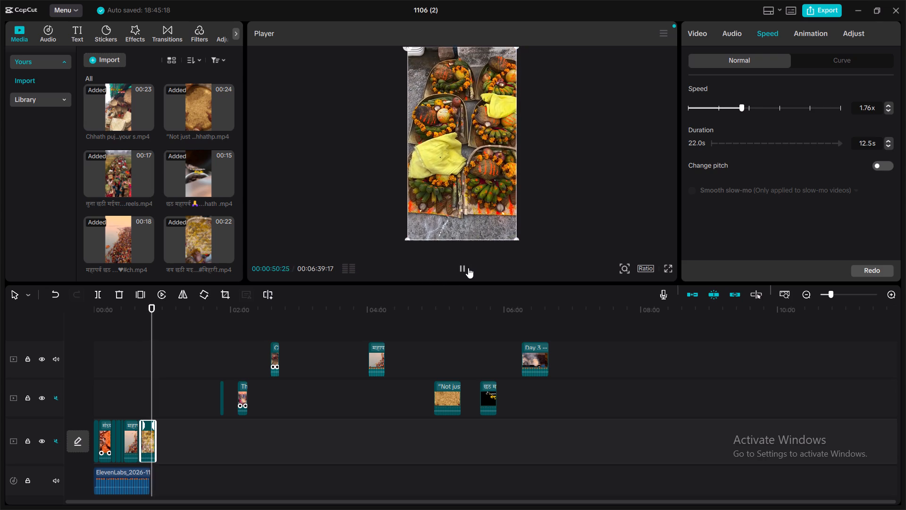
left_click(468, 268)
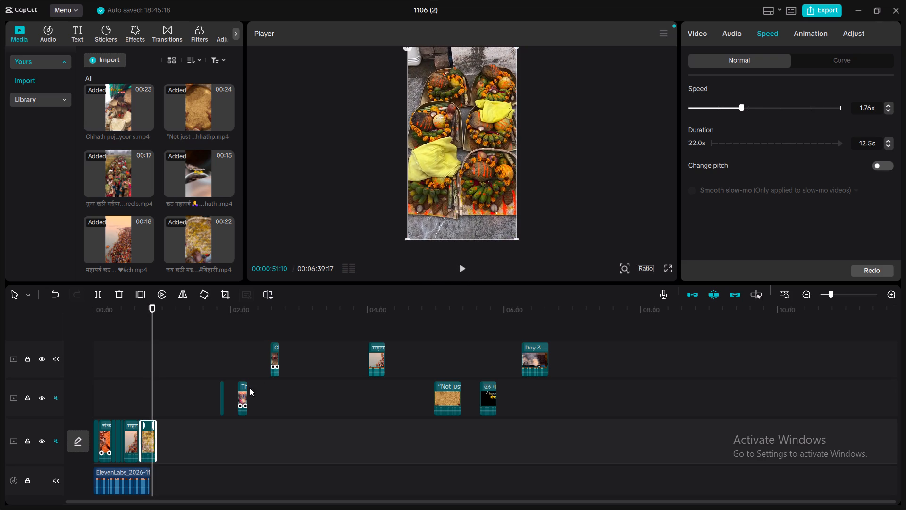
Trim the end of the "जय छठी" clip back to the playhead at 00:00:51:10, leaving a duration of 9.7 s.
left_click_drag(156, 435, 154, 435)
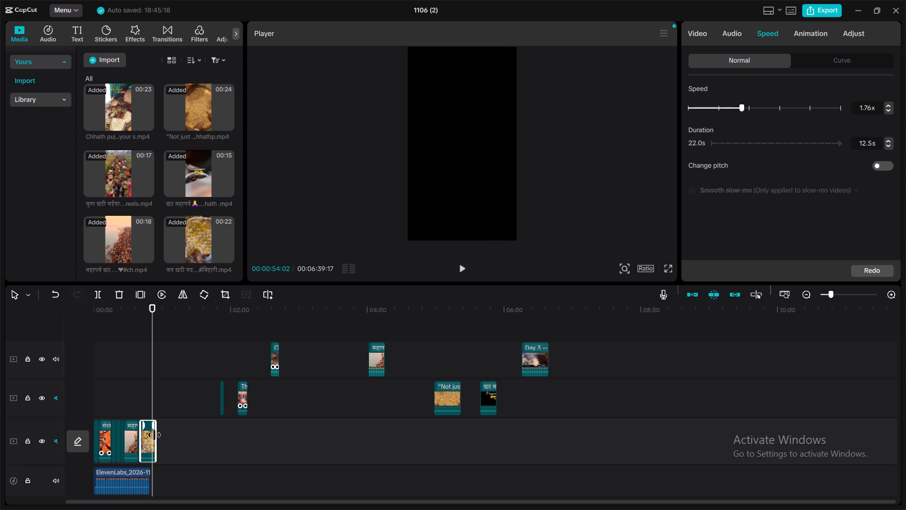
left_click_drag(154, 435, 147, 439)
left_click(147, 439)
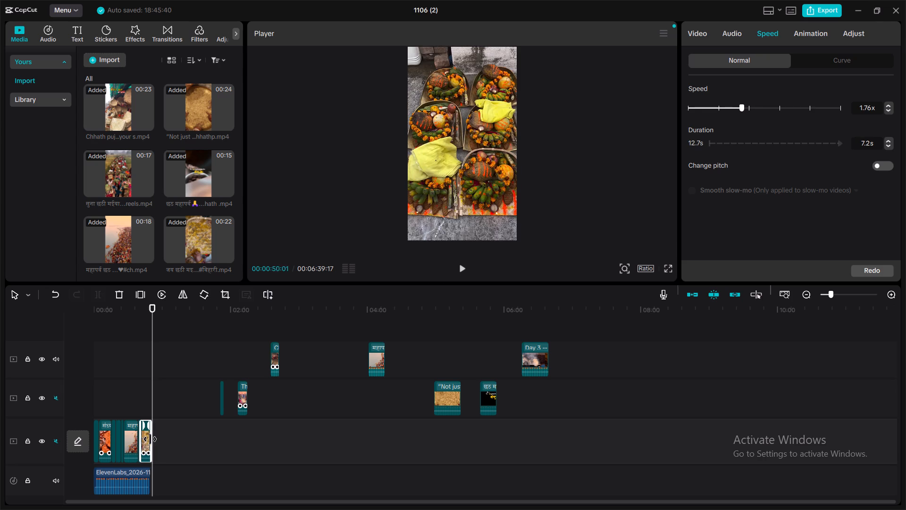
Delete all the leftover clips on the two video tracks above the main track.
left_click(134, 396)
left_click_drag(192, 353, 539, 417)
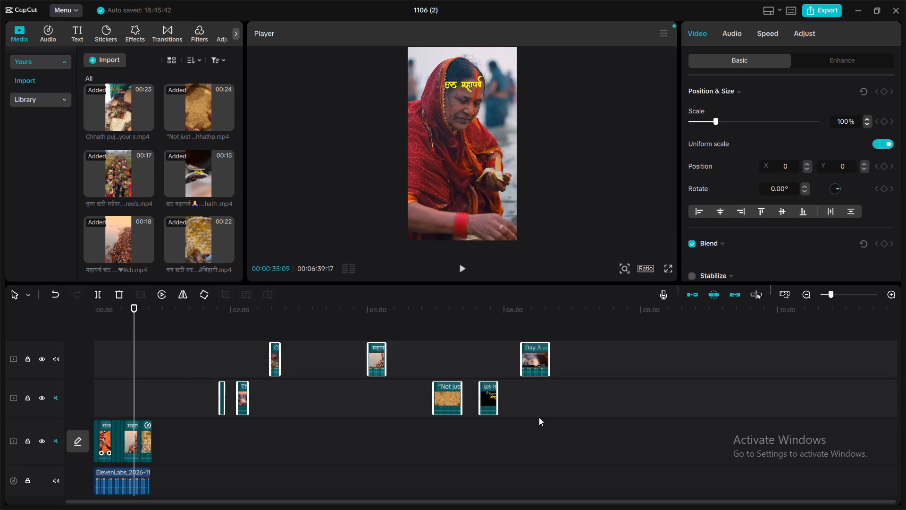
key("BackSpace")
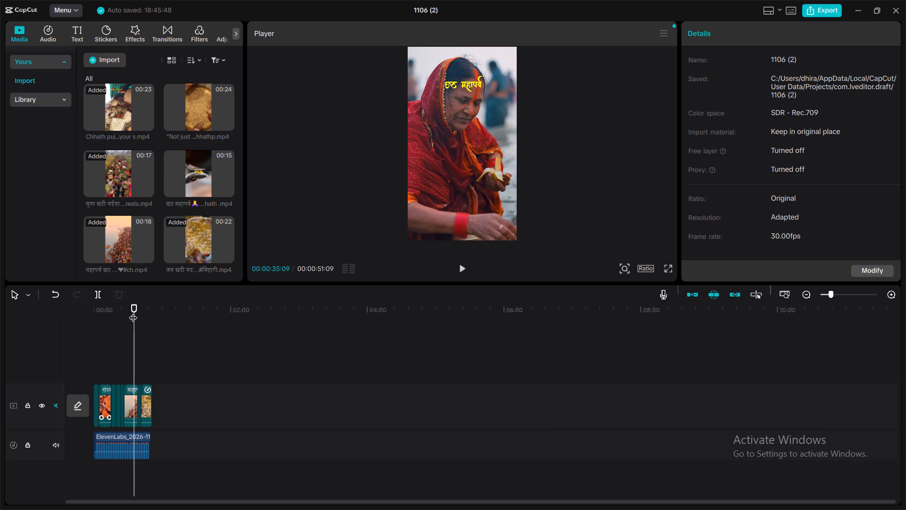
Play the edited sequence from the beginning to 00:00:10:17 to review it.
left_click_drag(134, 310, 75, 323)
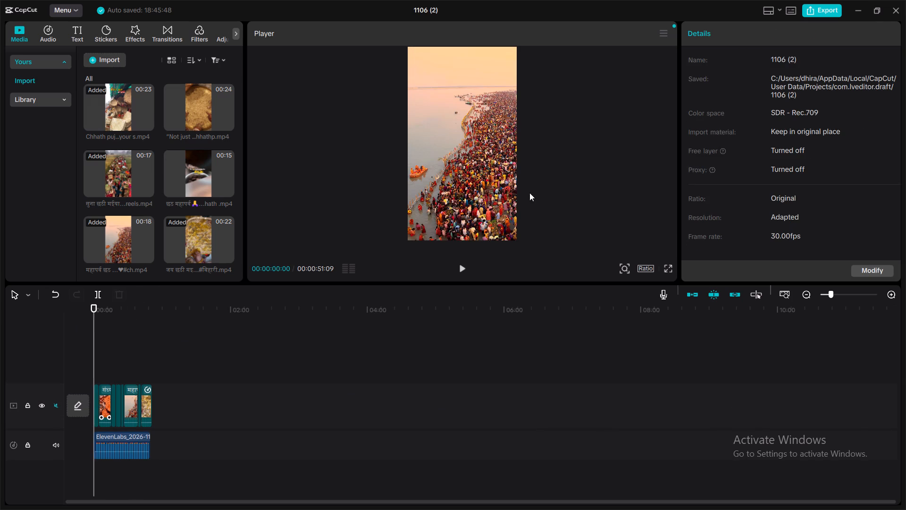
left_click(461, 270)
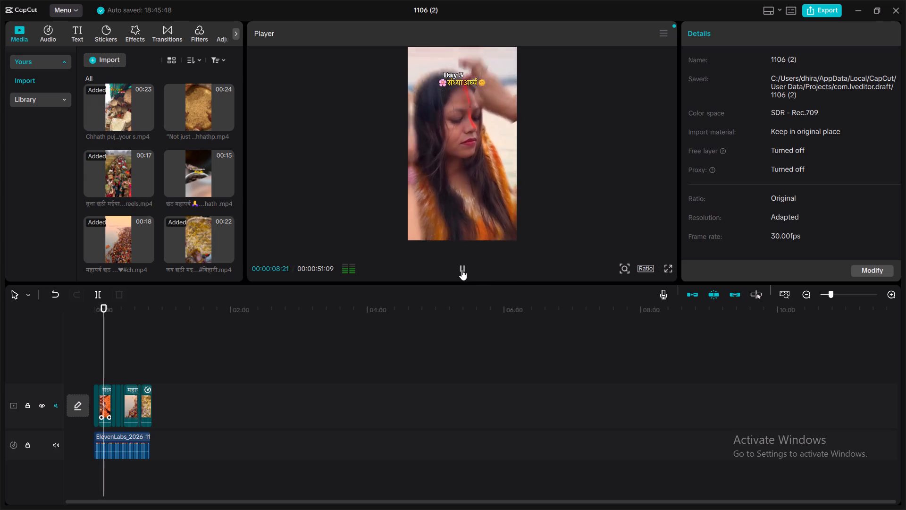
left_click(461, 270)
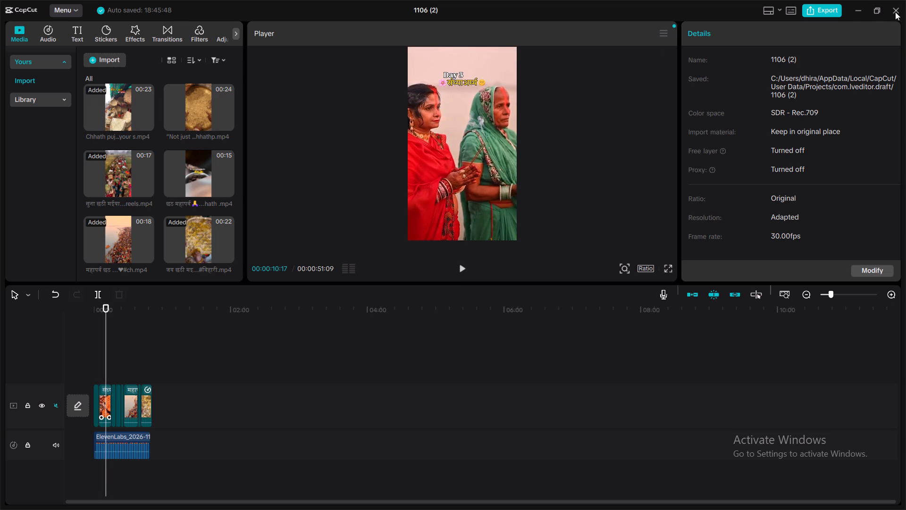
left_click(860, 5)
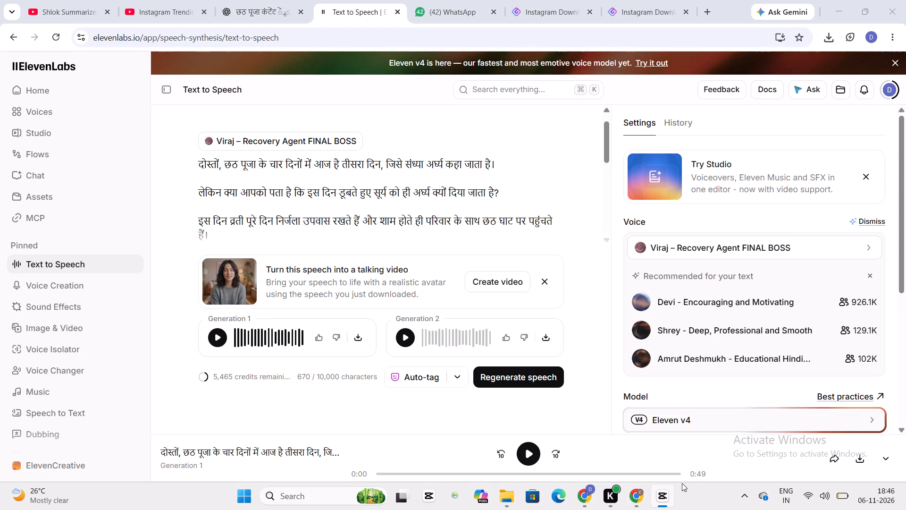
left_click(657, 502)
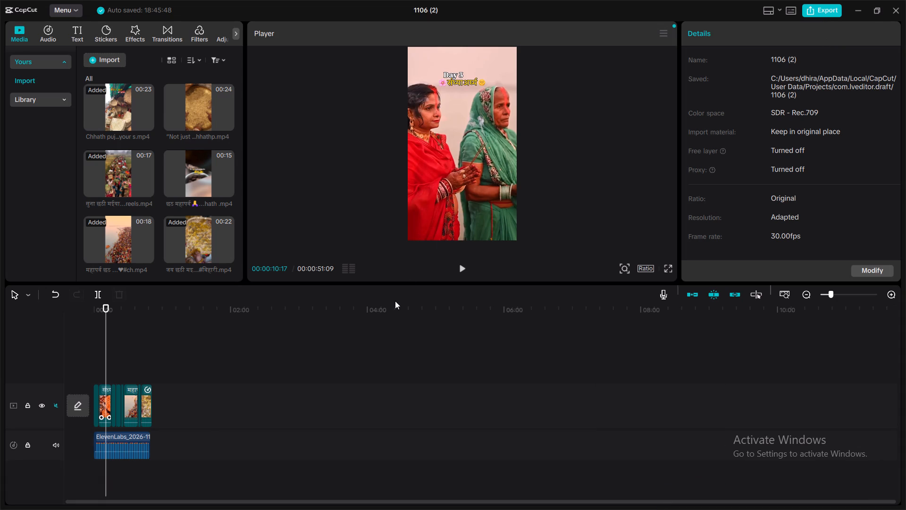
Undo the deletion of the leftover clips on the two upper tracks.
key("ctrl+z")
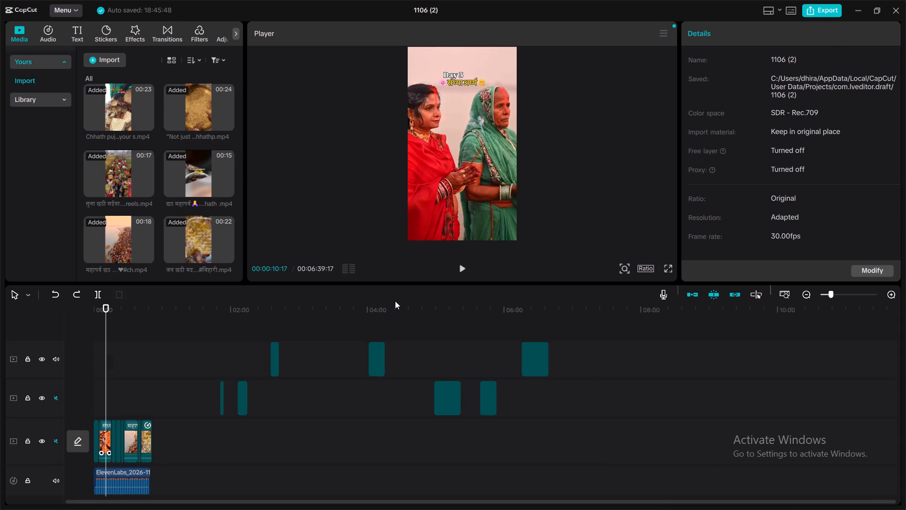
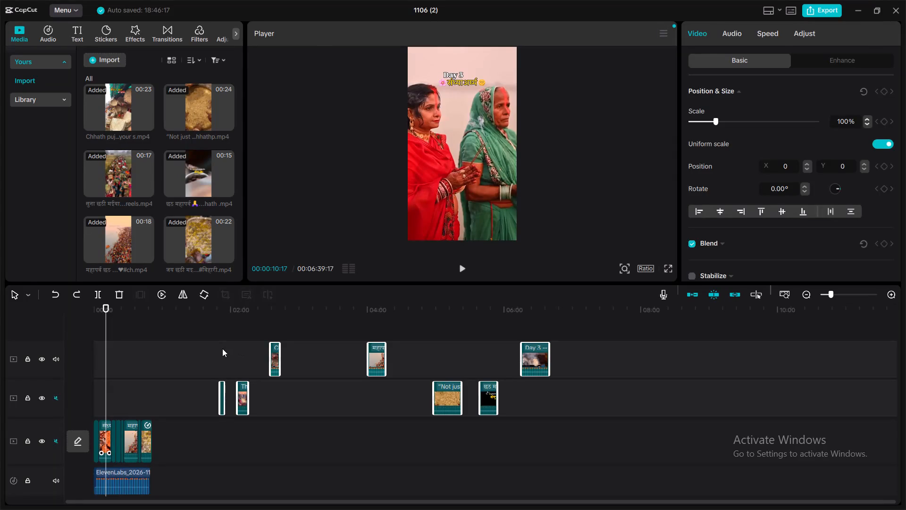
Delete all the selected leftover clips on the two video tracks above the main track.
key("BackSpace")
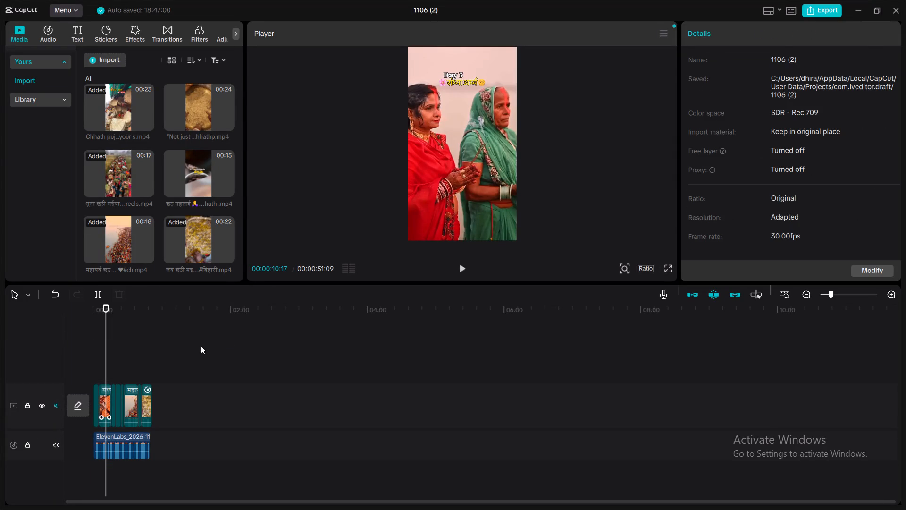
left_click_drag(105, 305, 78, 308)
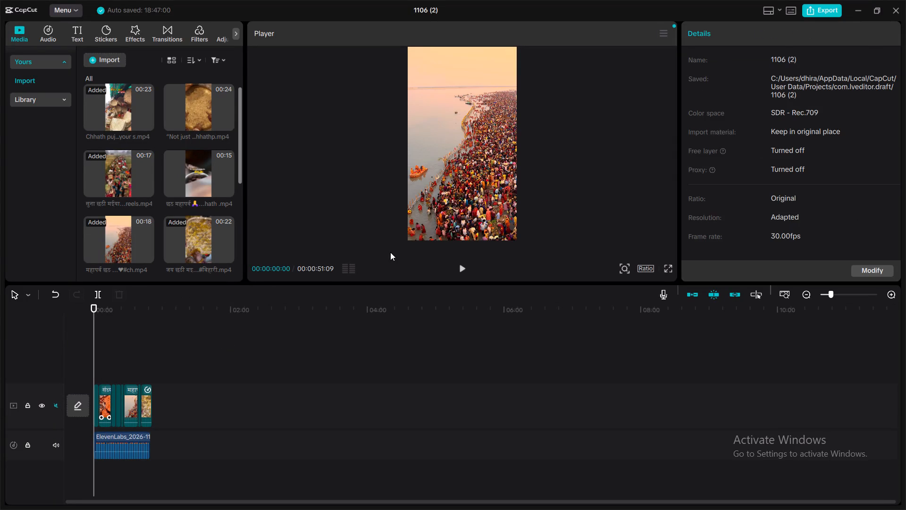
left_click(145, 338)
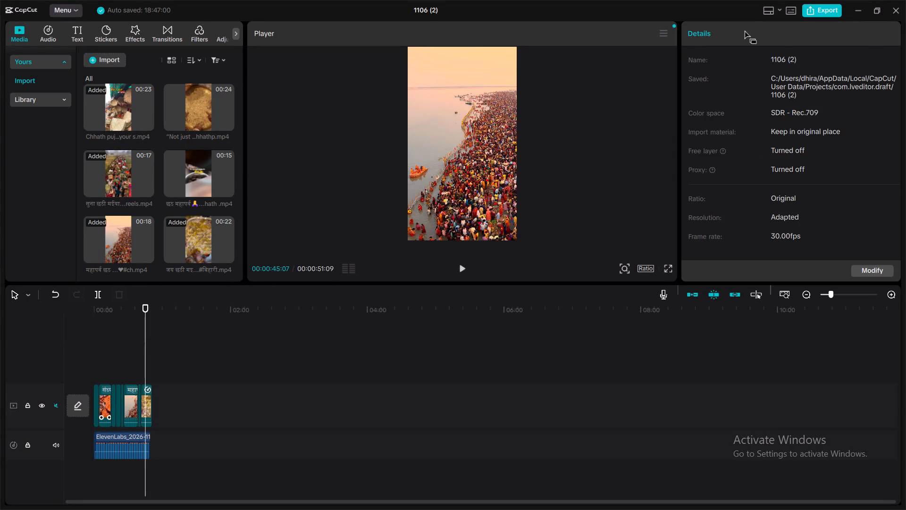
Export the video to the Downloads folder as a 1080P, 30fps, H.264 mp4 titled 1106 (2).
left_click(829, 11)
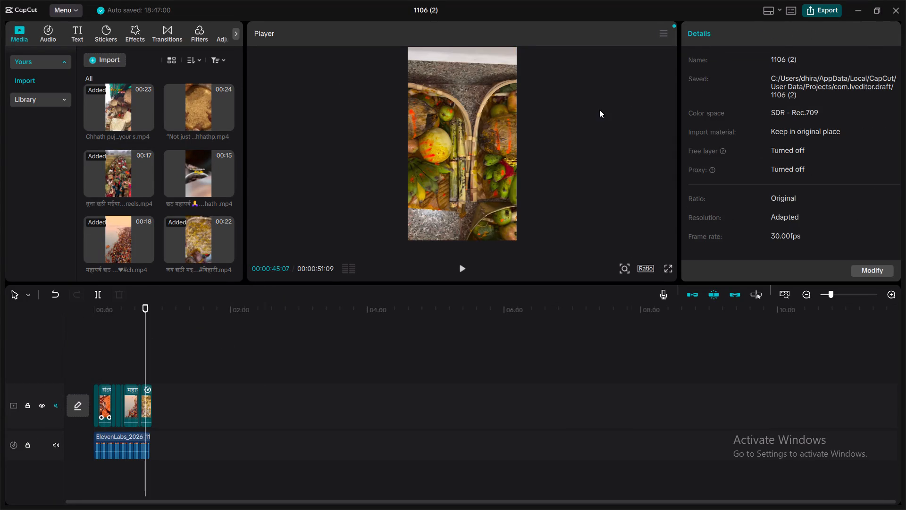
left_click(645, 118)
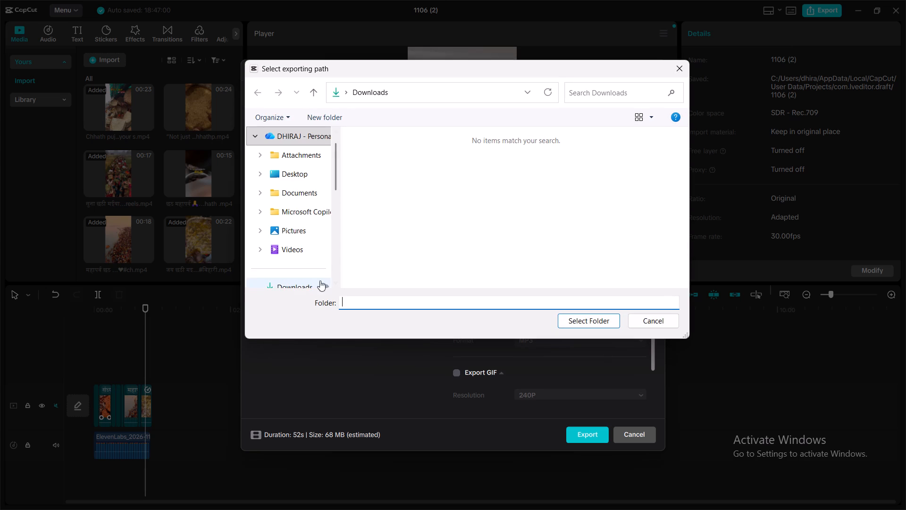
left_click(274, 282)
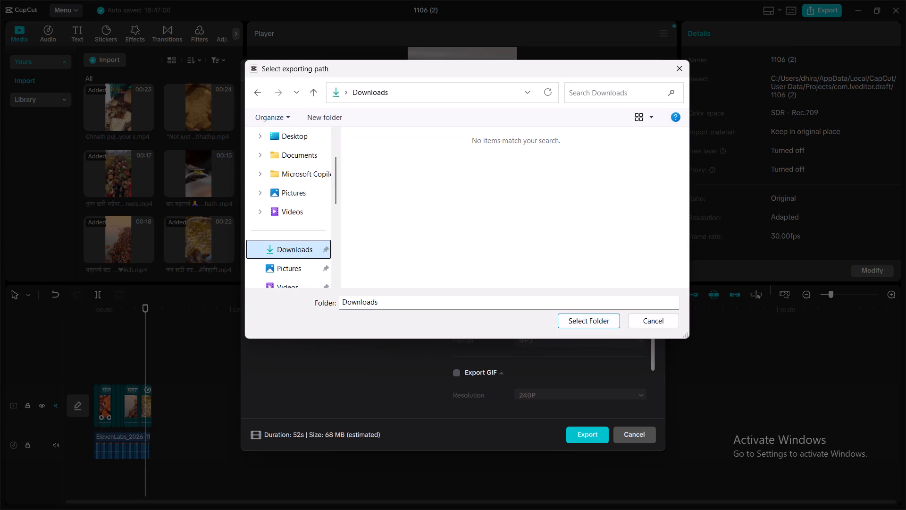
left_click(568, 322)
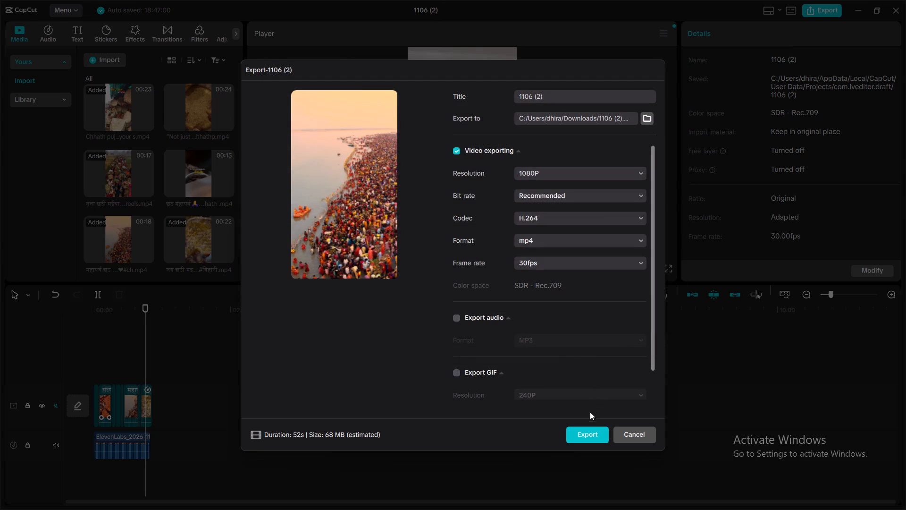
left_click(580, 433)
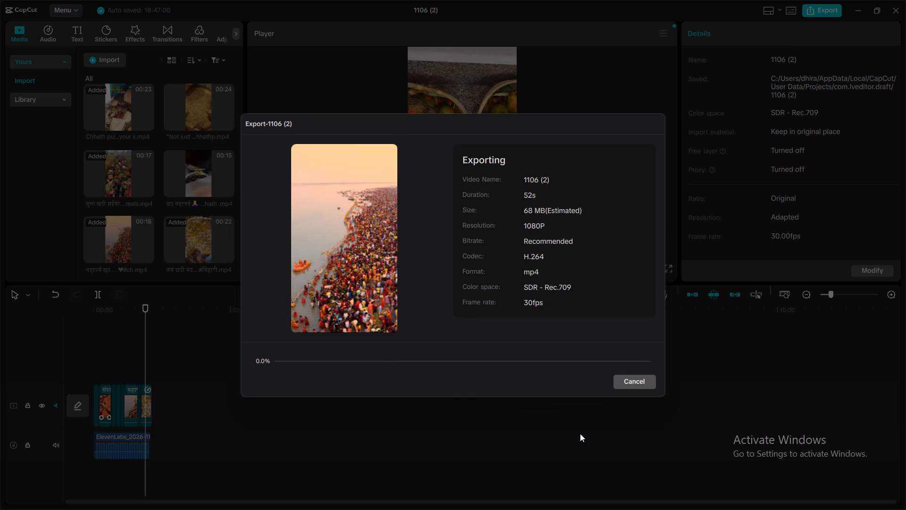